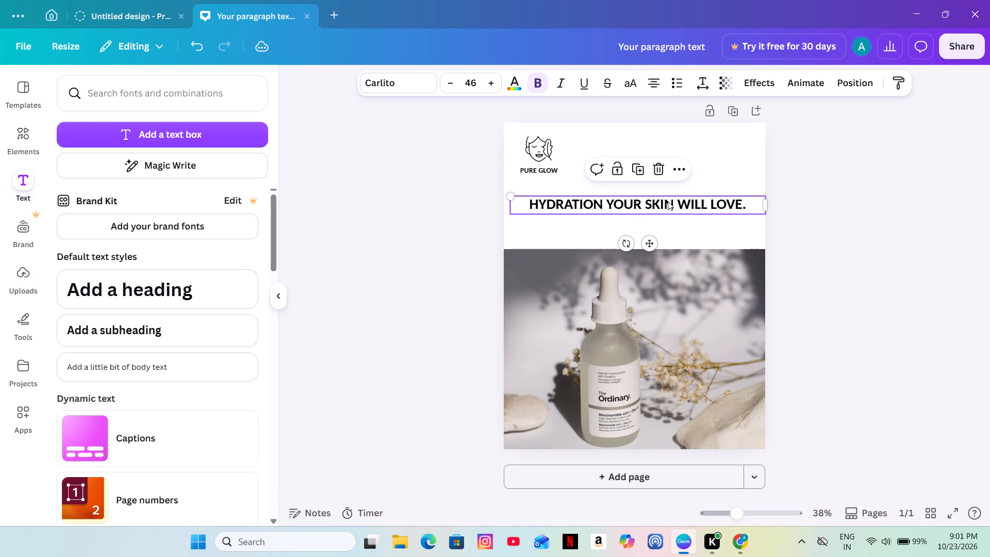
Break the headline onto a second line before "WILL LOVE" and delete its final full stop.
double_click(678, 206)
click(679, 206)
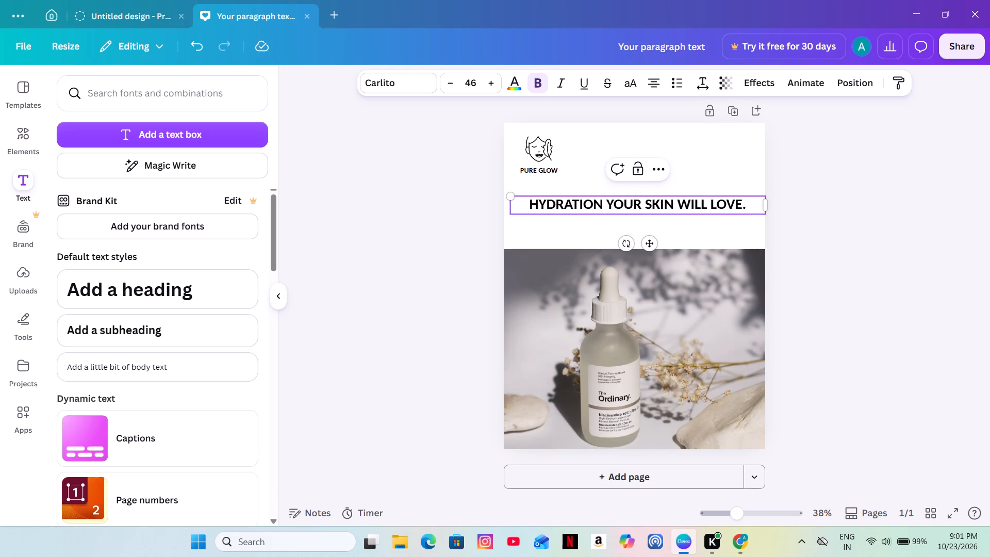
key(shift+Return)
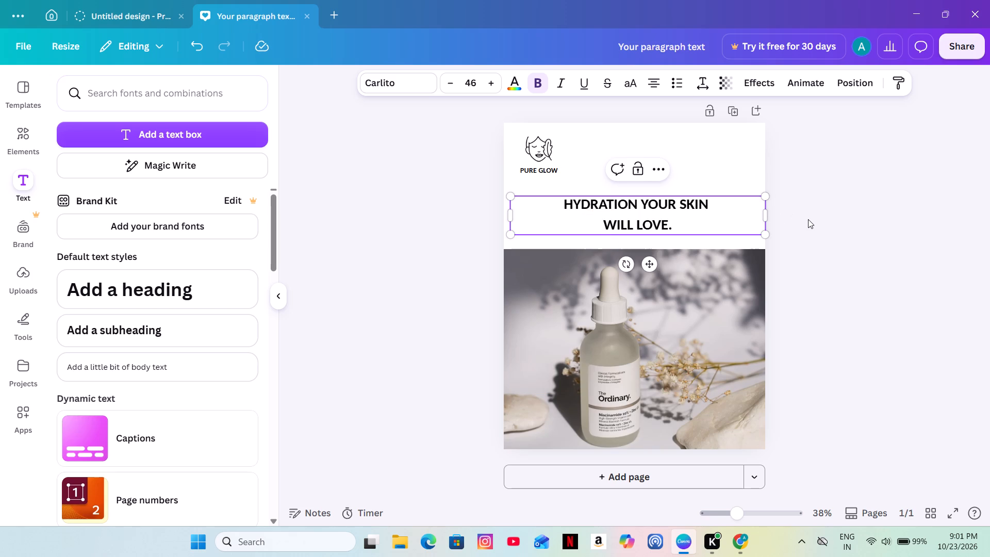
double_click(689, 227)
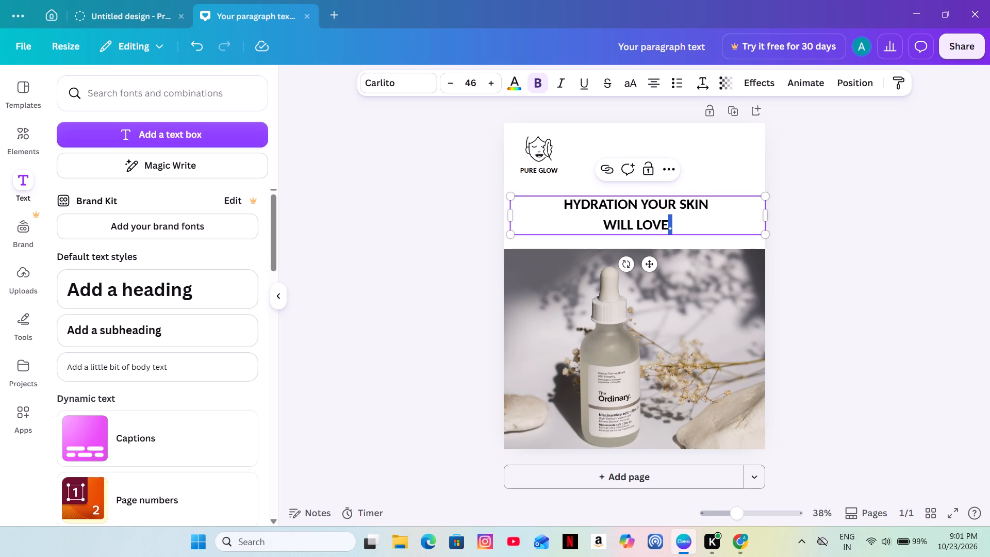
key(BackSpace)
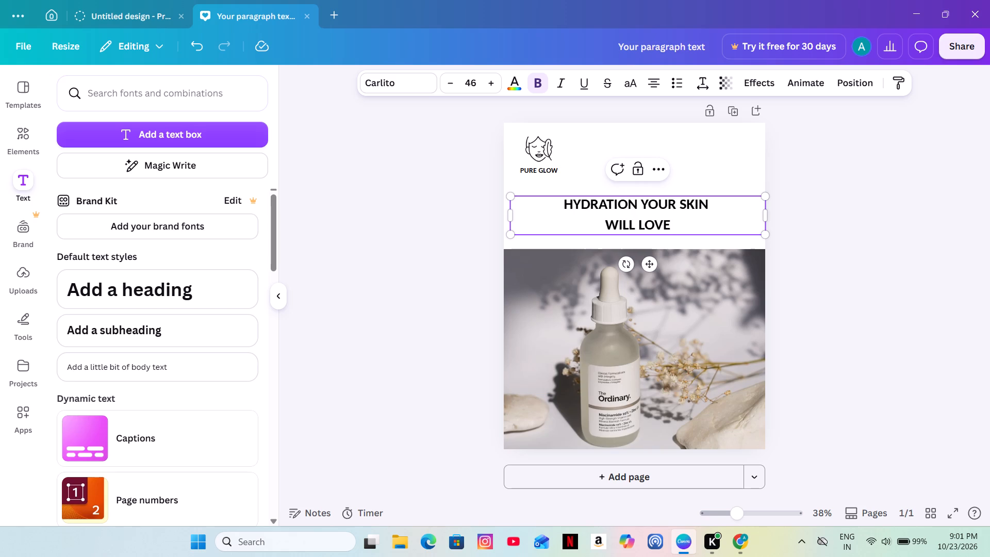
click(361, 227)
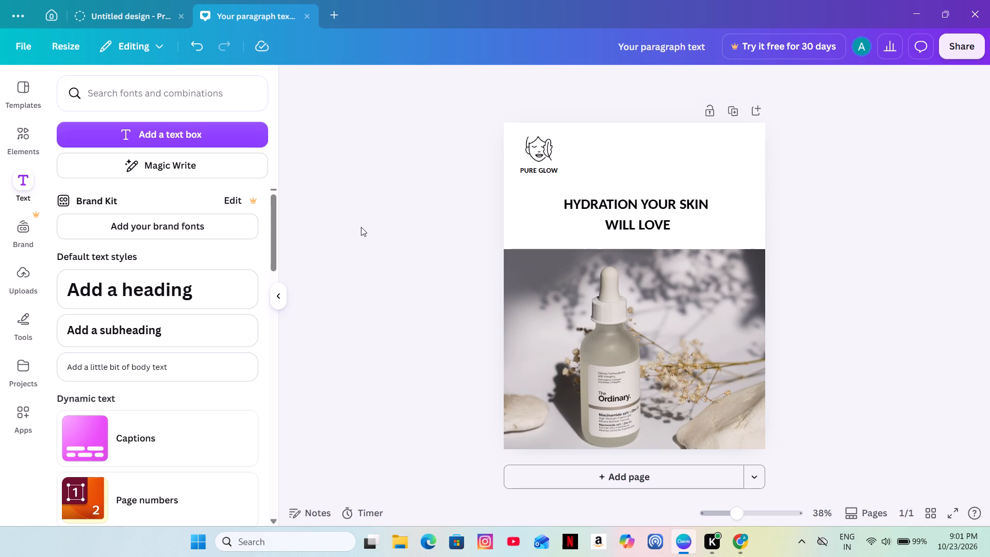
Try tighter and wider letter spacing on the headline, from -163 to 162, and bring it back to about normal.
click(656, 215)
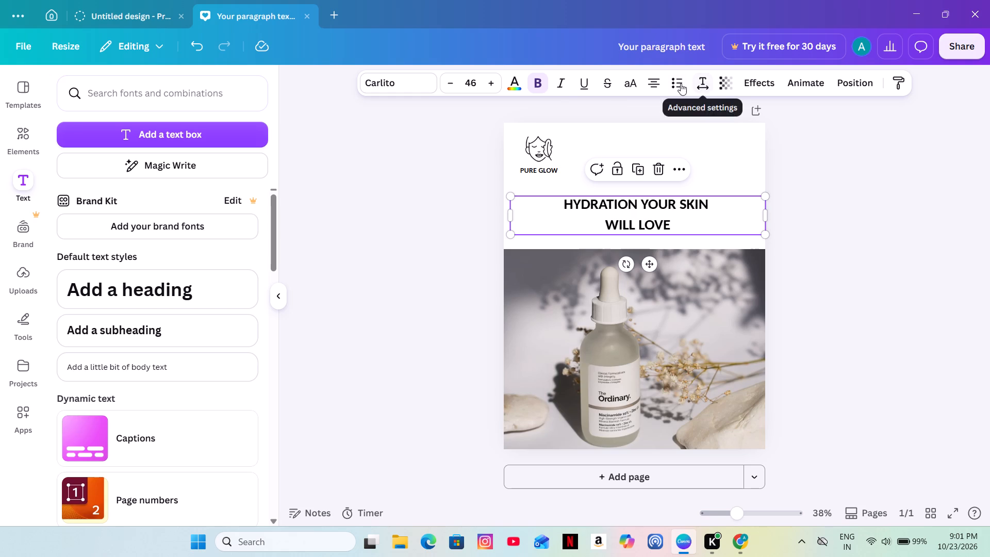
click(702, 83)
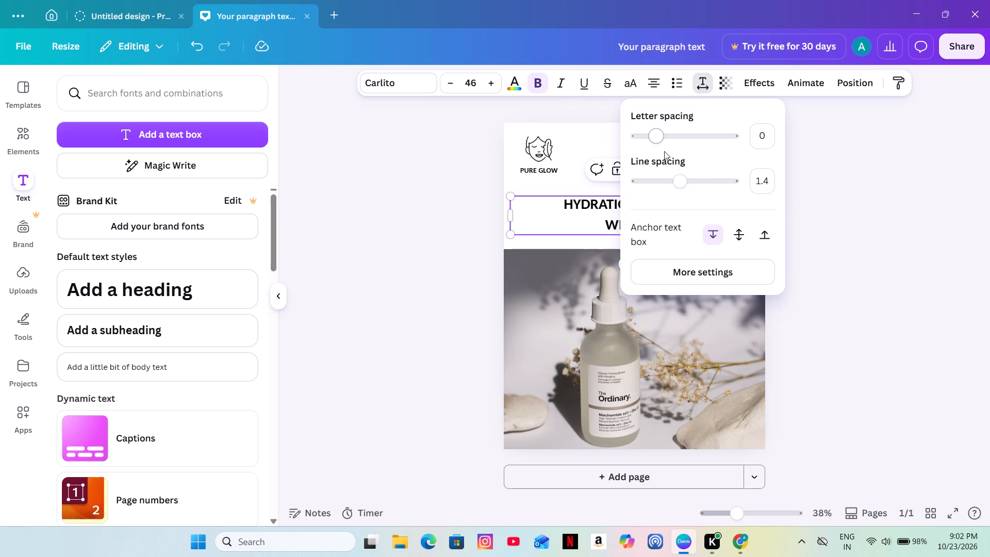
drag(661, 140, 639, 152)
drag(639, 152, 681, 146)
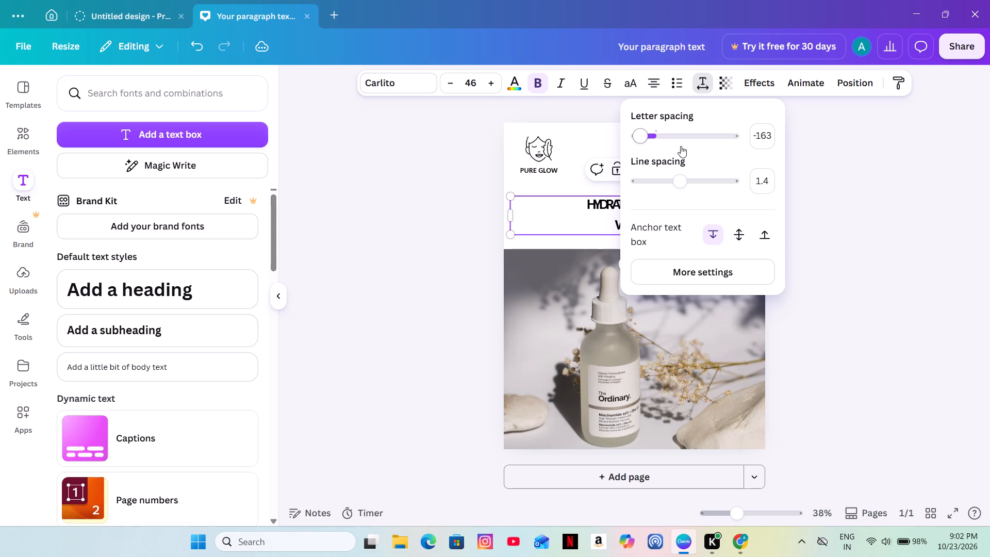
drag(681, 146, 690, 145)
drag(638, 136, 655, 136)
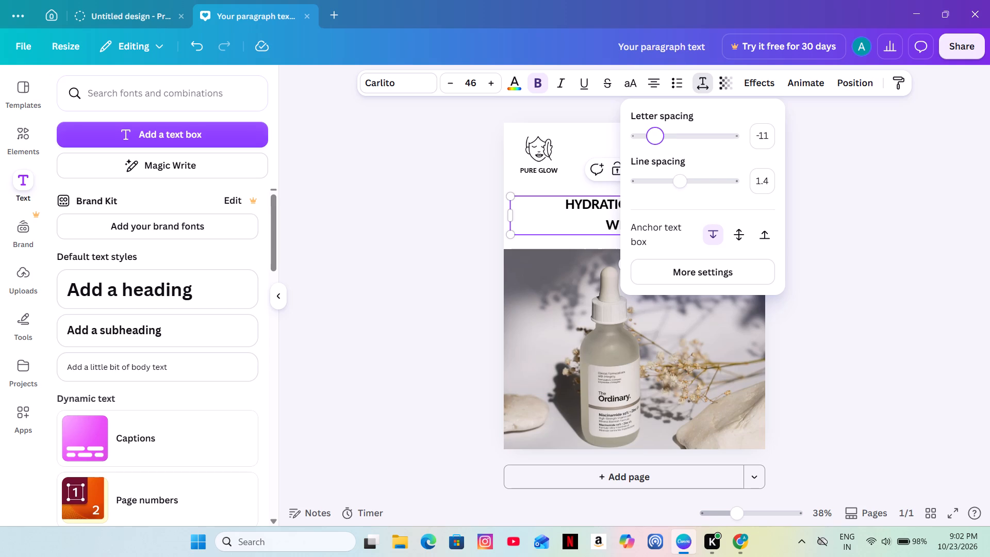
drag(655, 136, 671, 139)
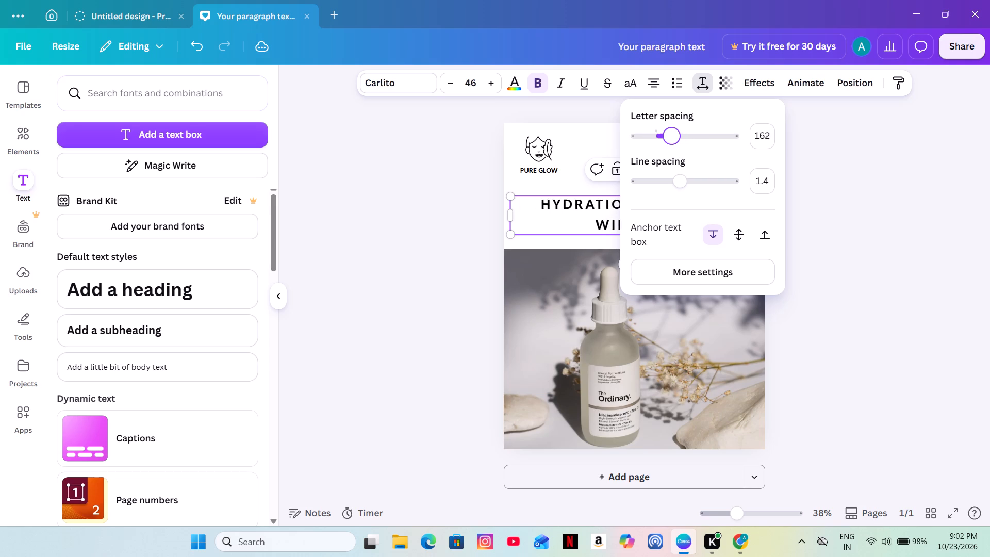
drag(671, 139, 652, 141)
Tighten the line spacing between the headline's two lines.
drag(680, 181, 657, 189)
click(802, 198)
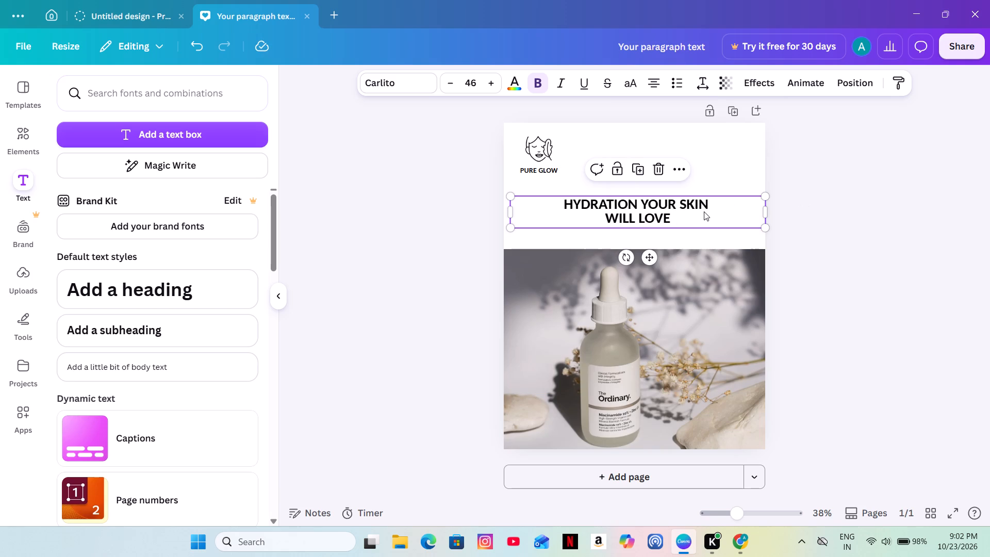
click(704, 211)
click(860, 165)
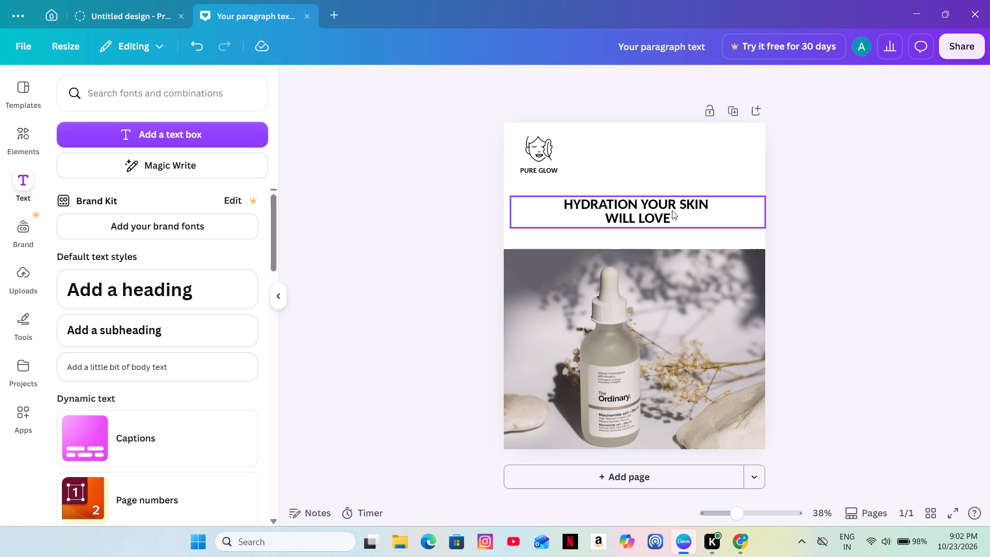
Widen the headline's text box beyond the page width and center it horizontally, midway between the PURE GLOW logo and the product photo.
drag(672, 210, 668, 202)
click(989, 212)
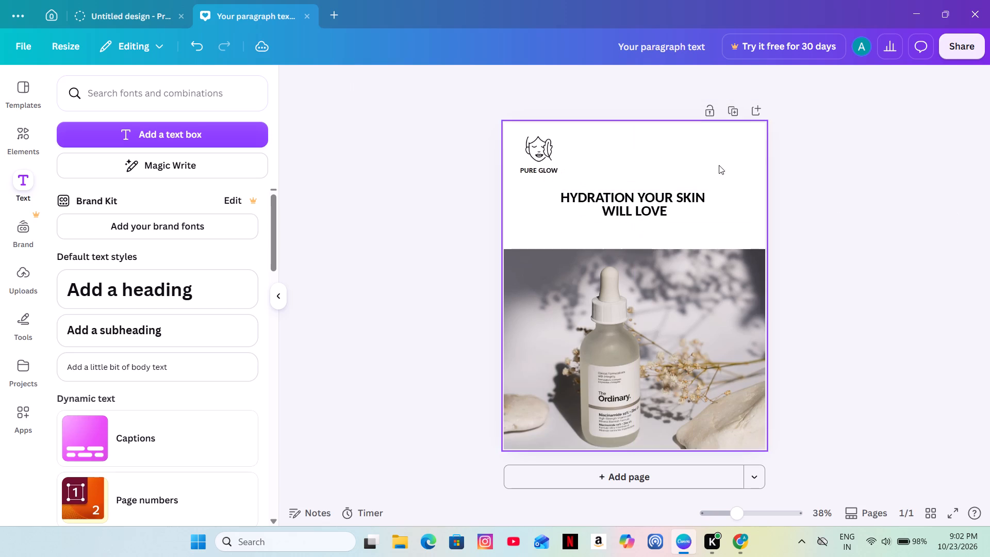
click(648, 202)
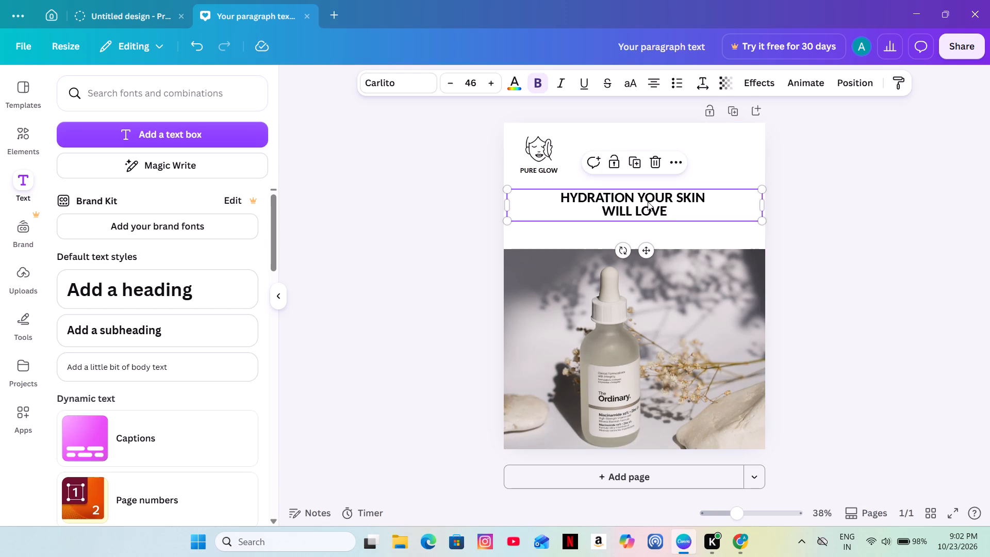
drag(765, 201, 796, 201)
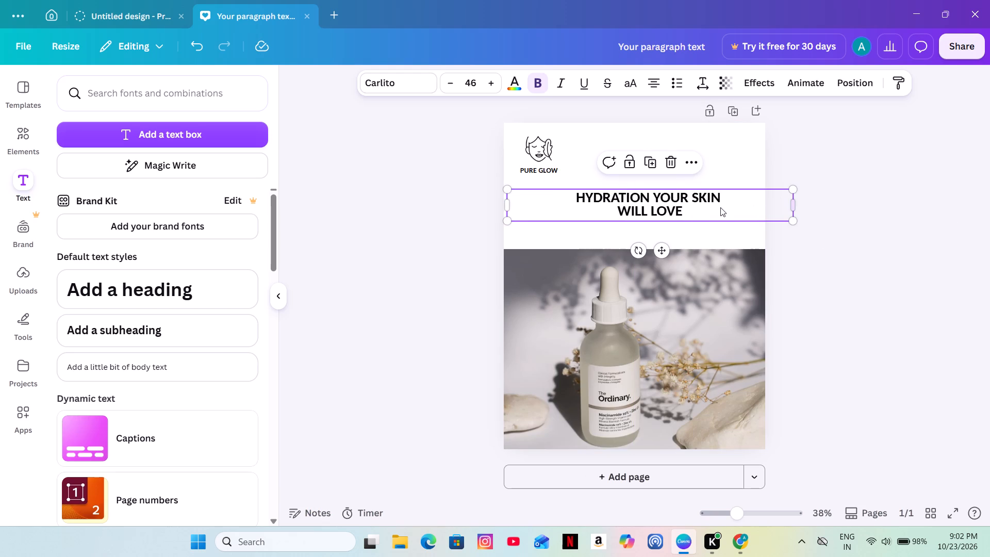
drag(690, 207, 681, 206)
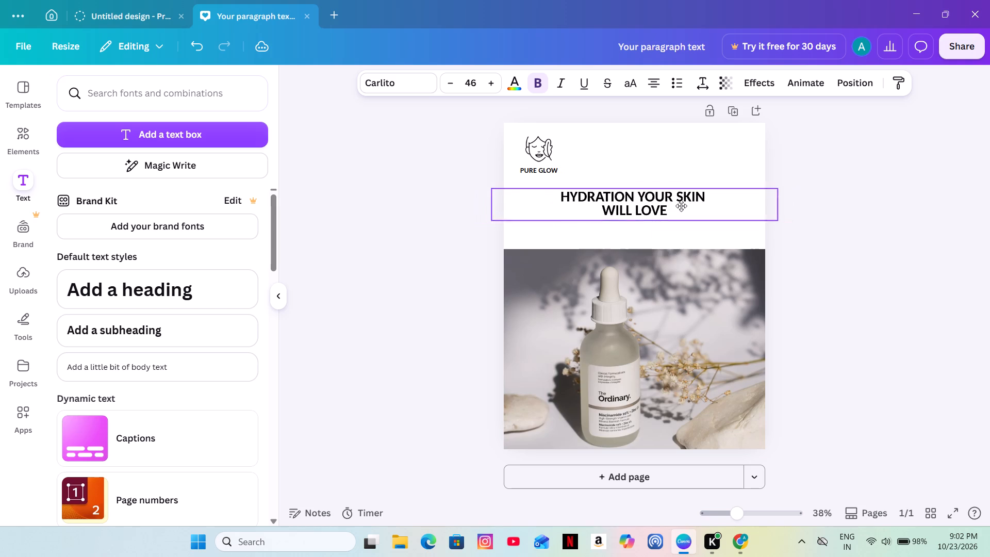
drag(681, 206, 679, 206)
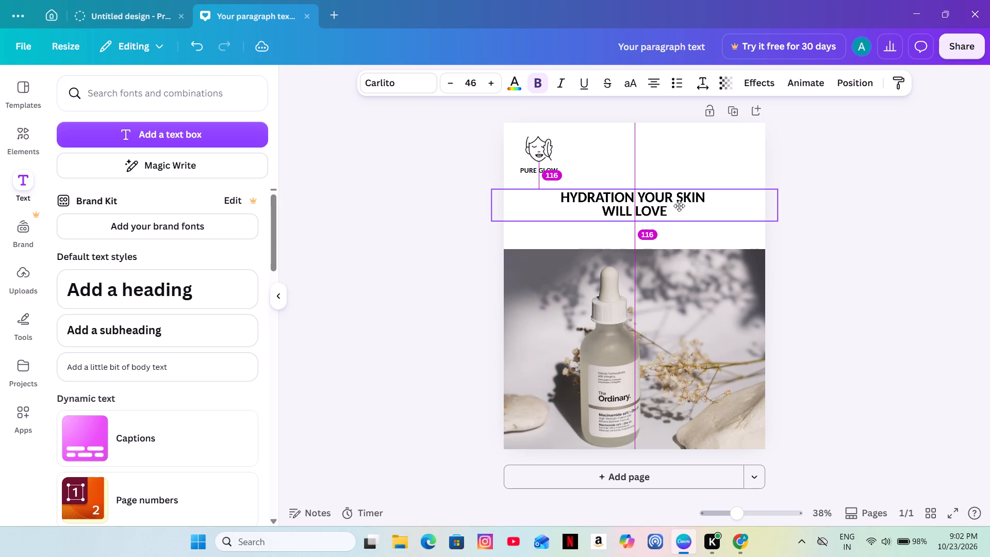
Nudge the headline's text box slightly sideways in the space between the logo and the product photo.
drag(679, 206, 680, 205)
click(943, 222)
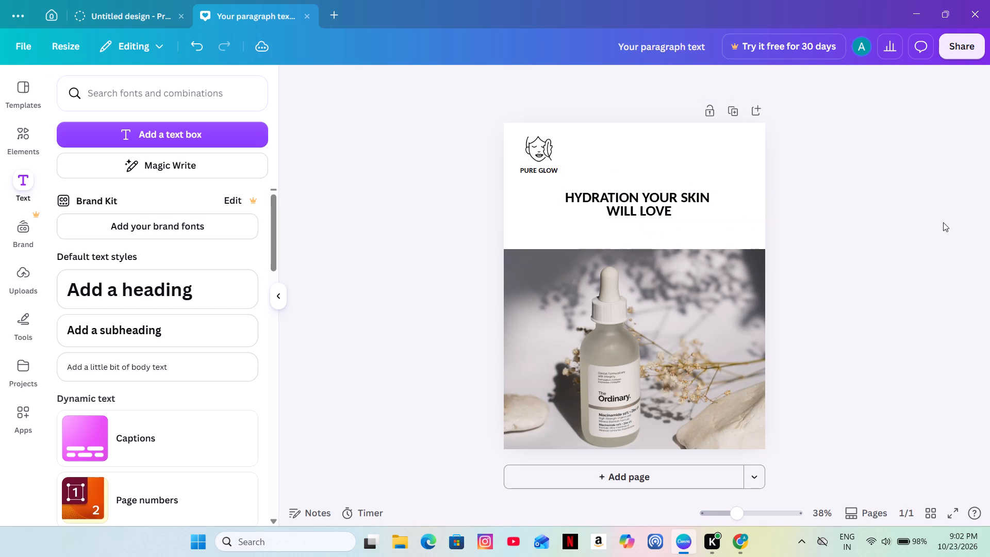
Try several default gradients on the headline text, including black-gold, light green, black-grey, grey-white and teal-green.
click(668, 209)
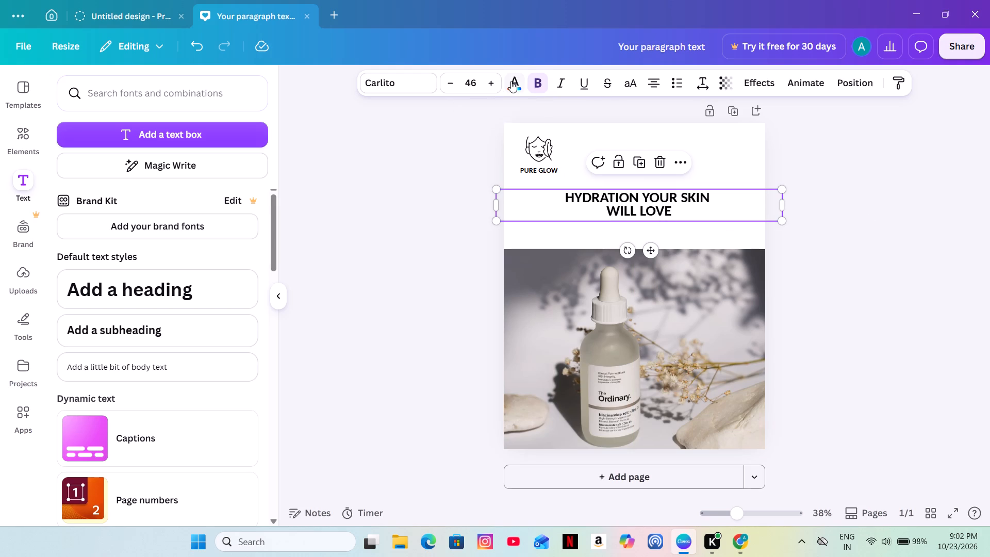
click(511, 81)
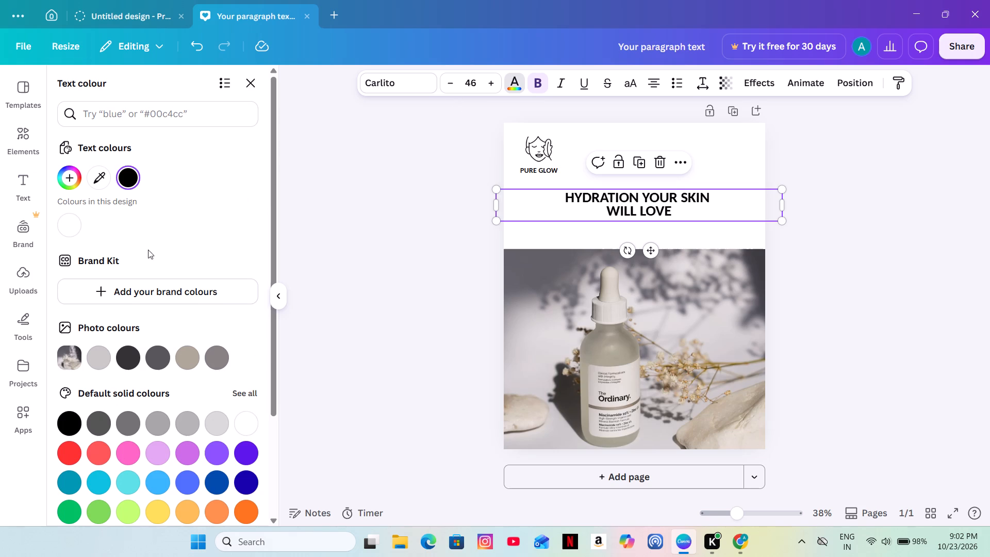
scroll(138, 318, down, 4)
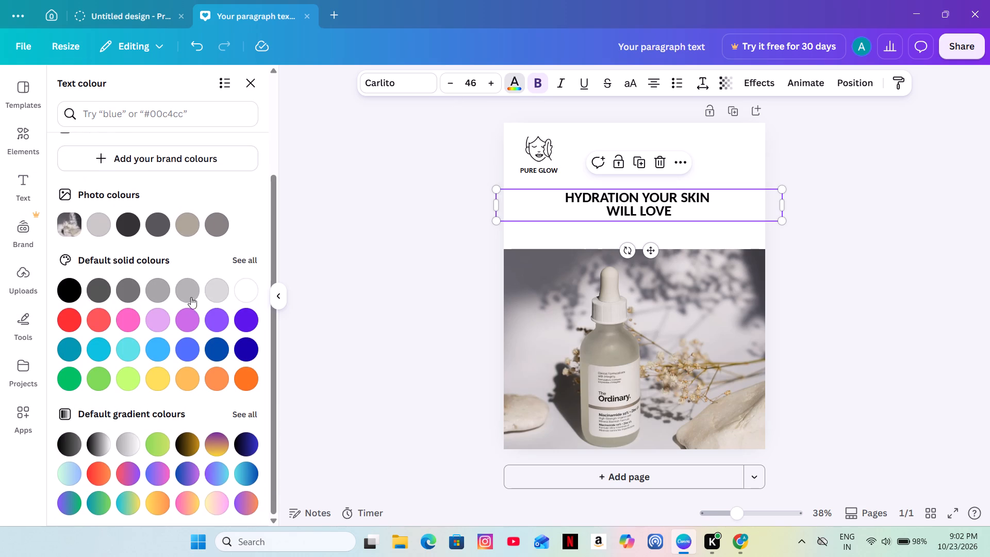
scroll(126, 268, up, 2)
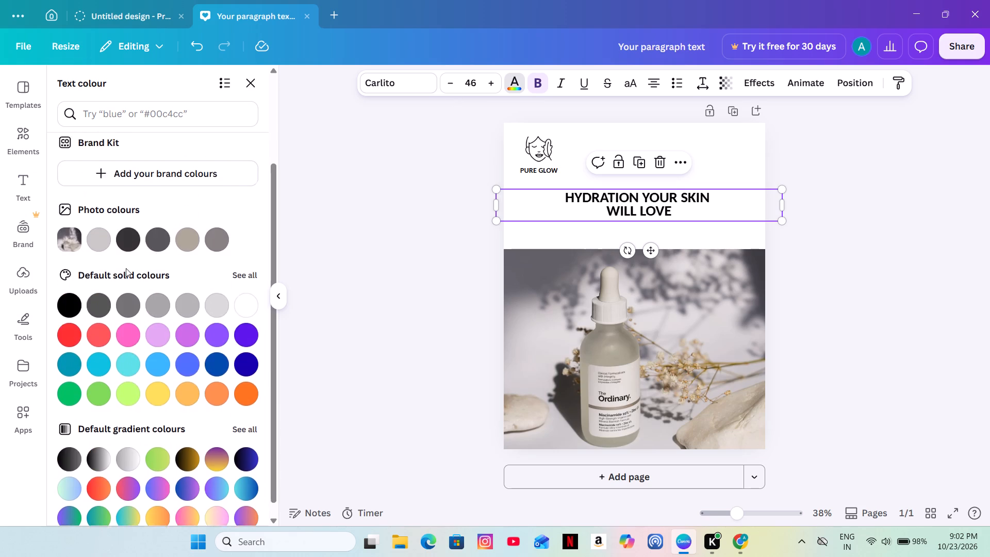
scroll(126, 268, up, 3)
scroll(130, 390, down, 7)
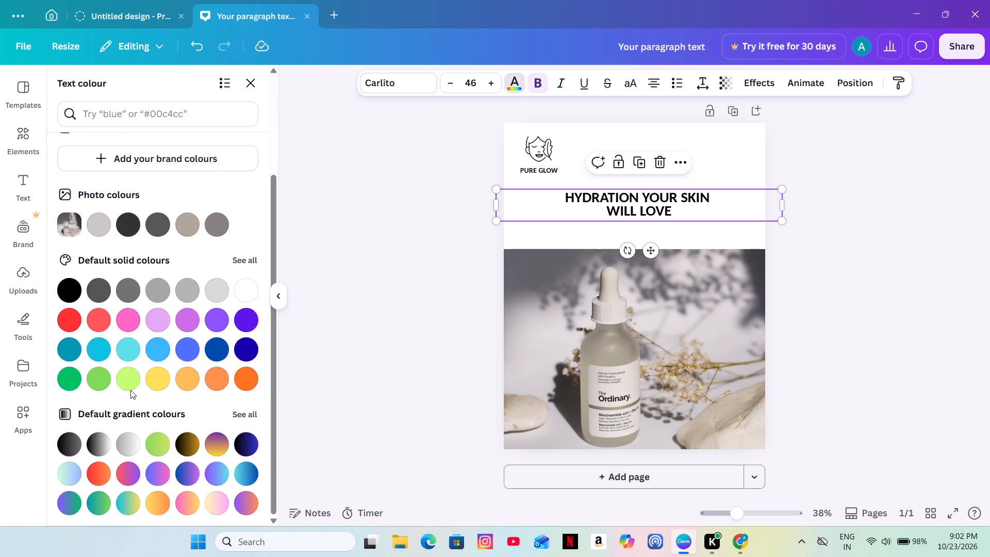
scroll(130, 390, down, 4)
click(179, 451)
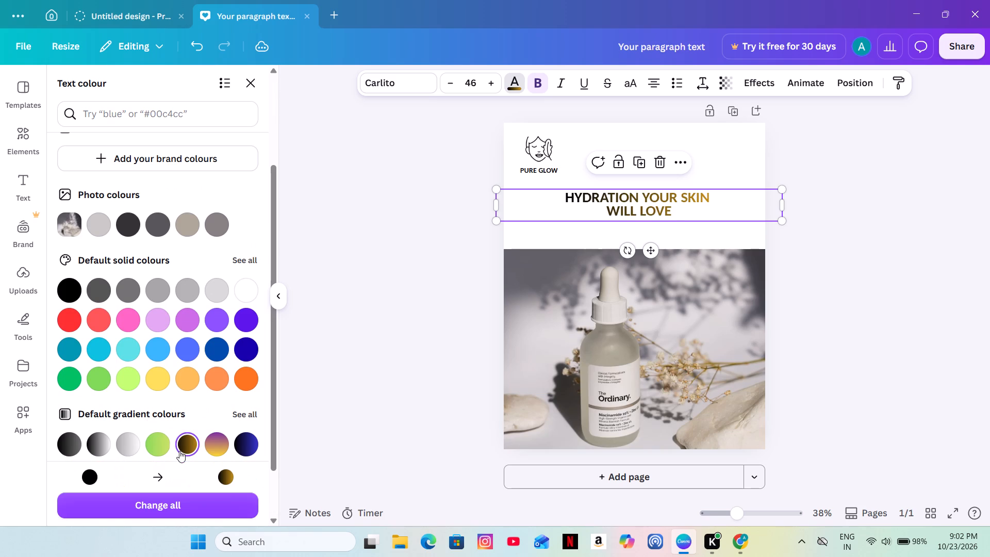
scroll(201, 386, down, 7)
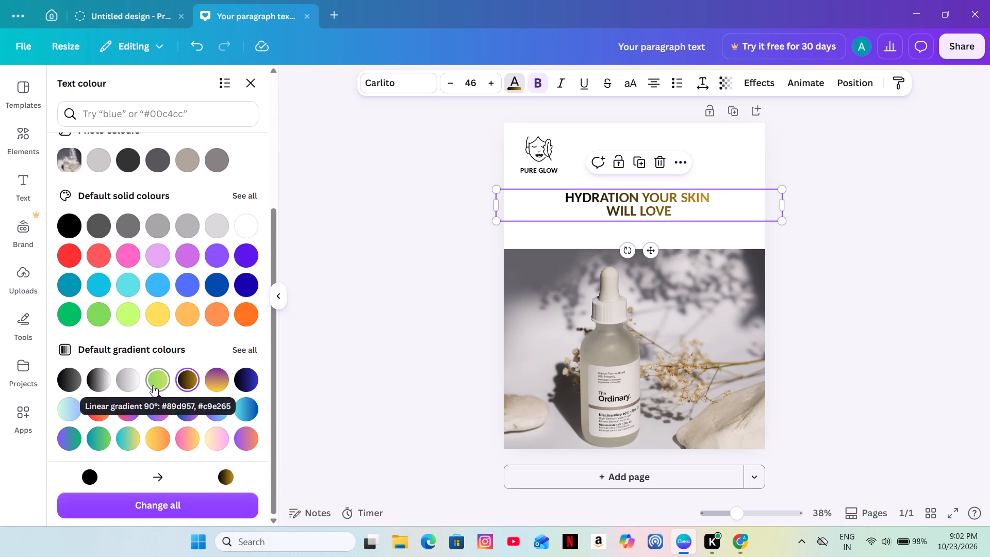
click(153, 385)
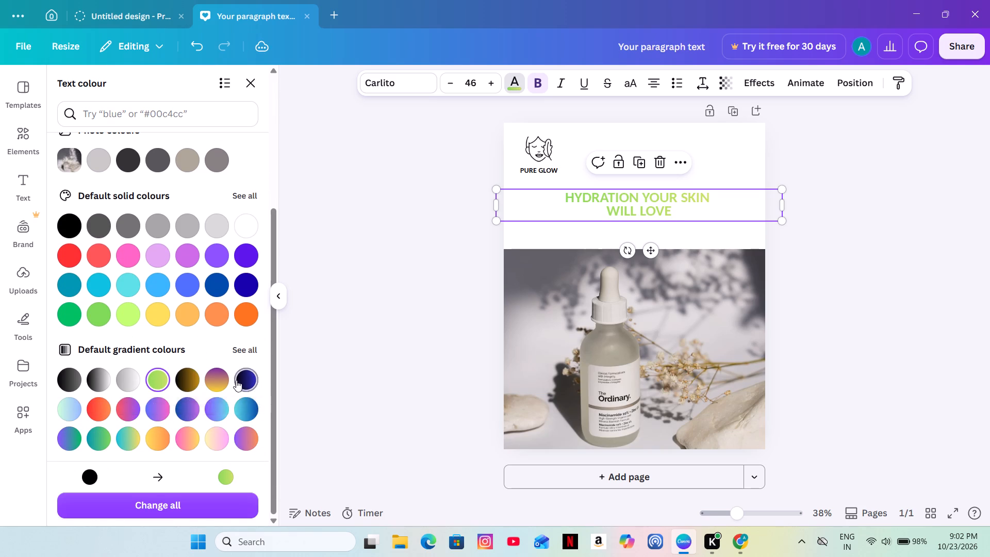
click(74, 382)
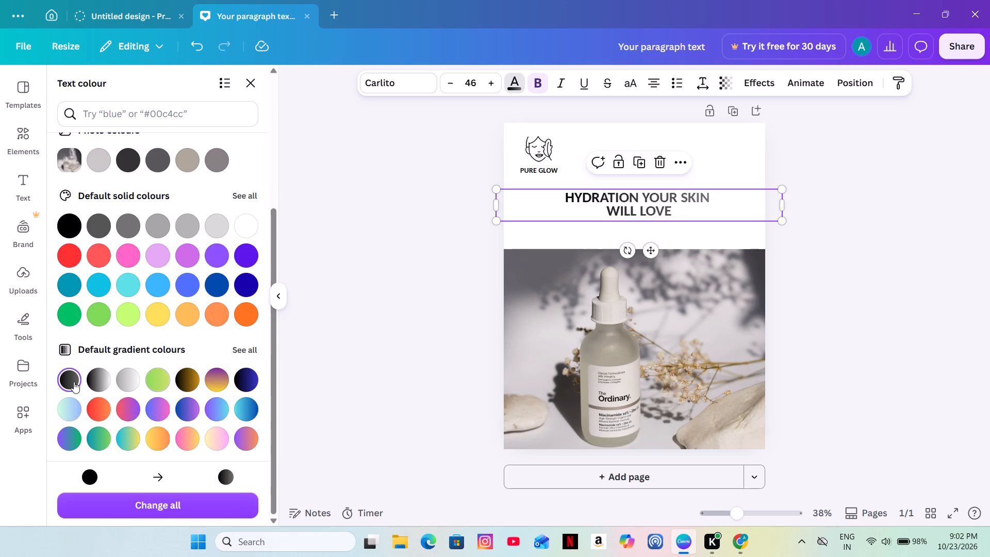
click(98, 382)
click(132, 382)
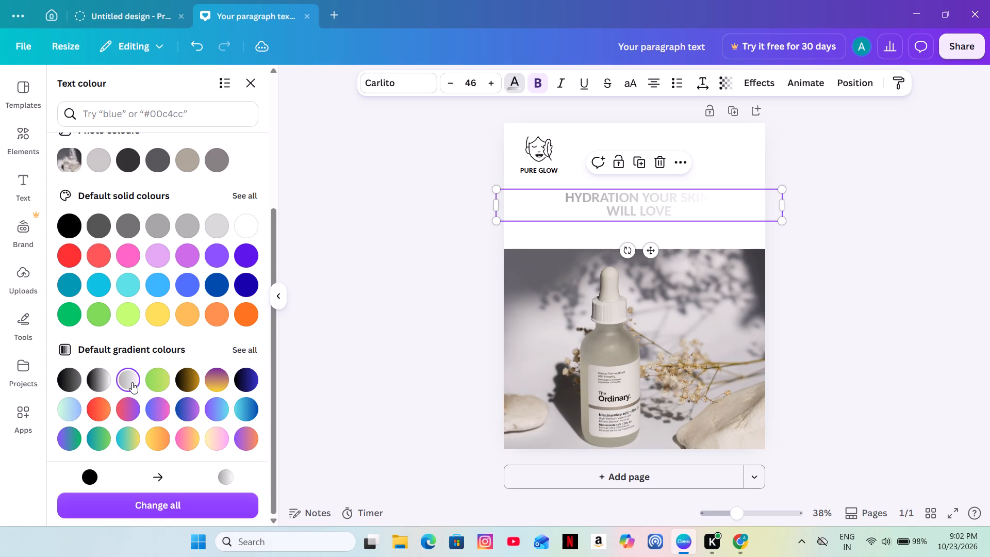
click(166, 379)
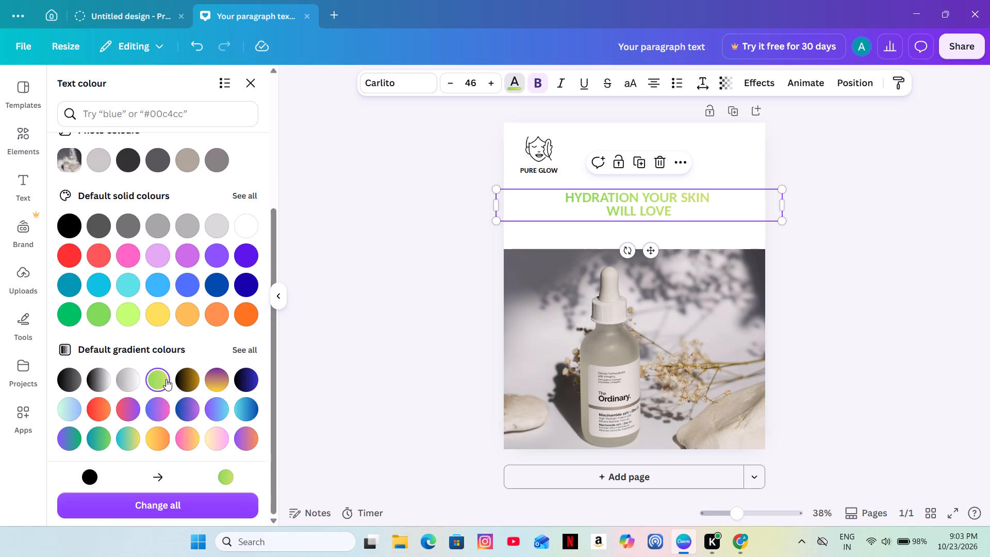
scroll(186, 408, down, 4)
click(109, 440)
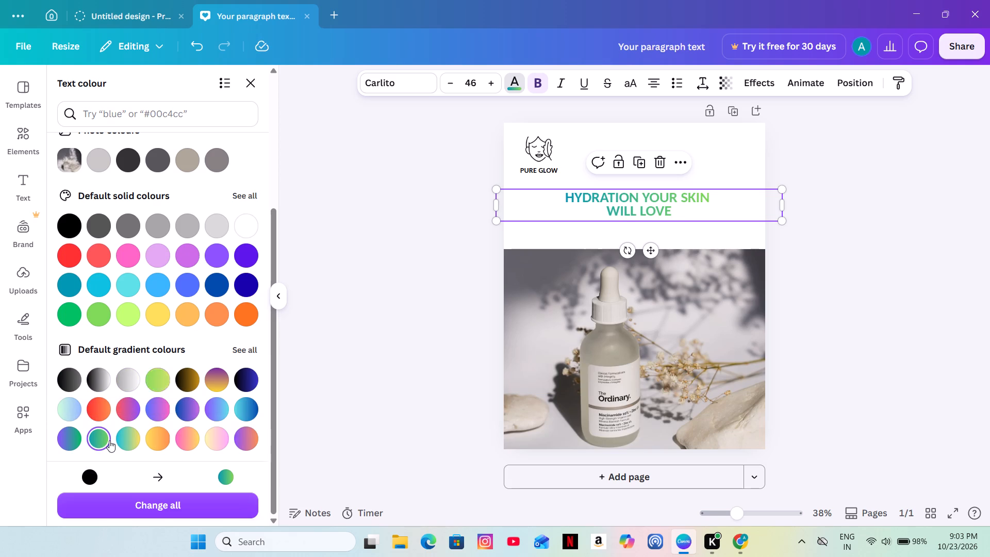
Recolor the headline text to a custom solid dark green, #265319.
scroll(186, 289, up, 4)
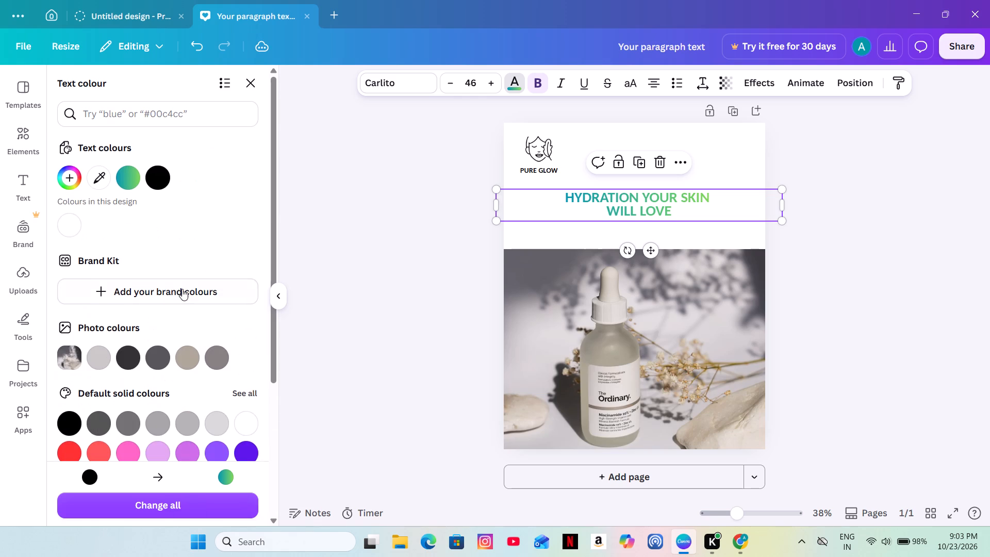
click(127, 361)
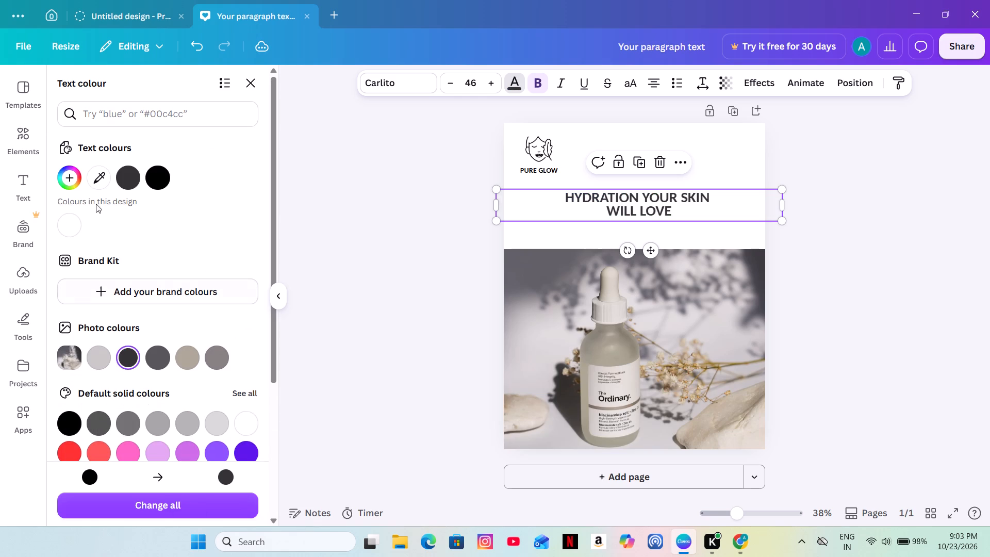
click(62, 178)
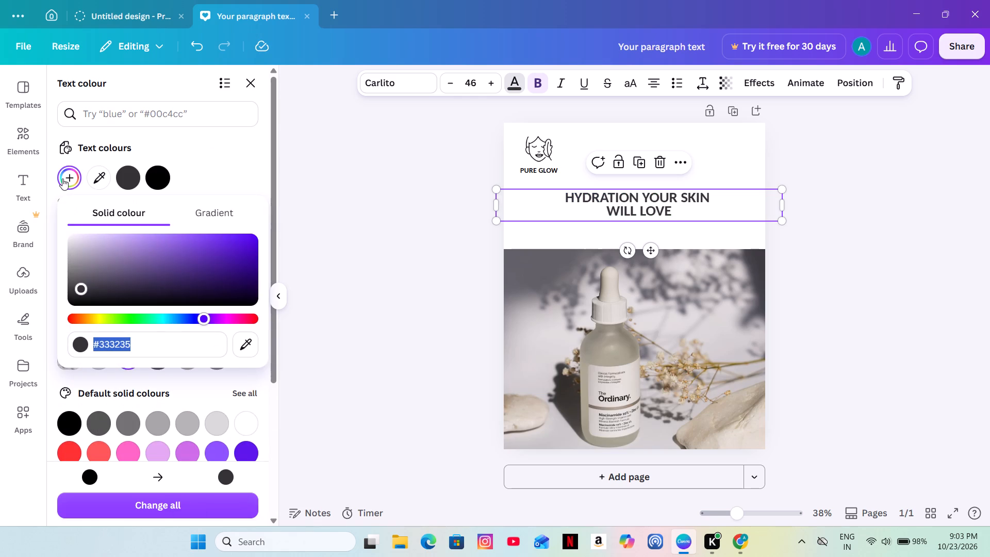
click(124, 321)
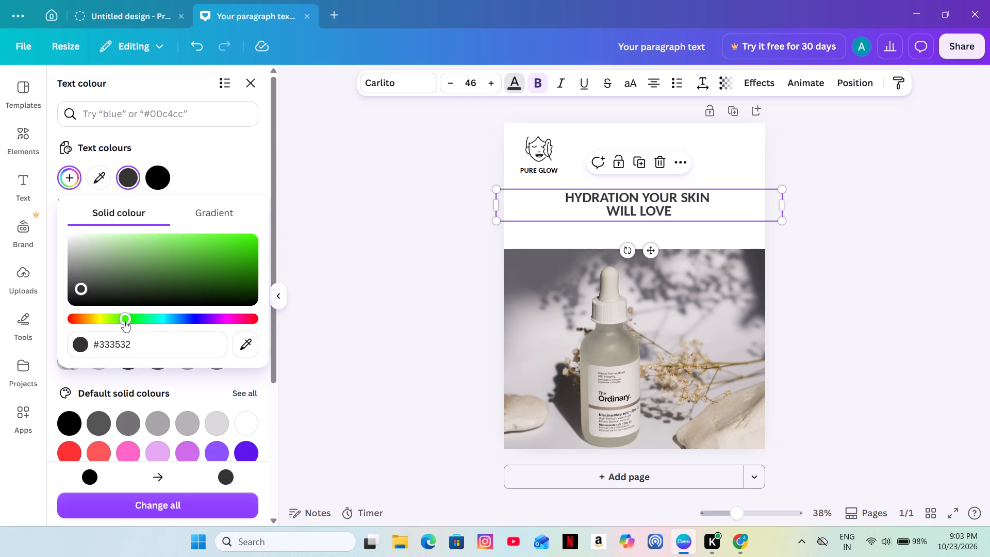
click(181, 271)
click(201, 283)
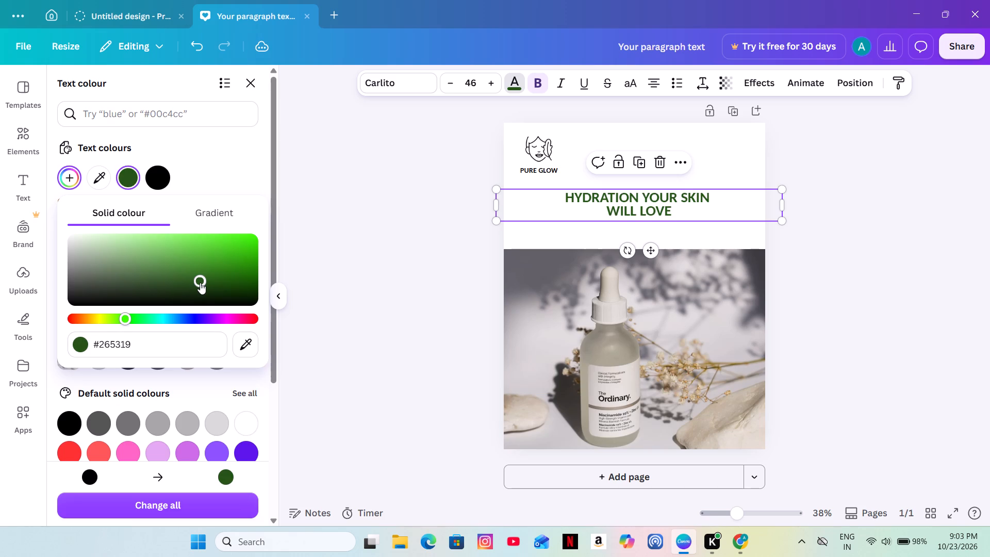
click(359, 361)
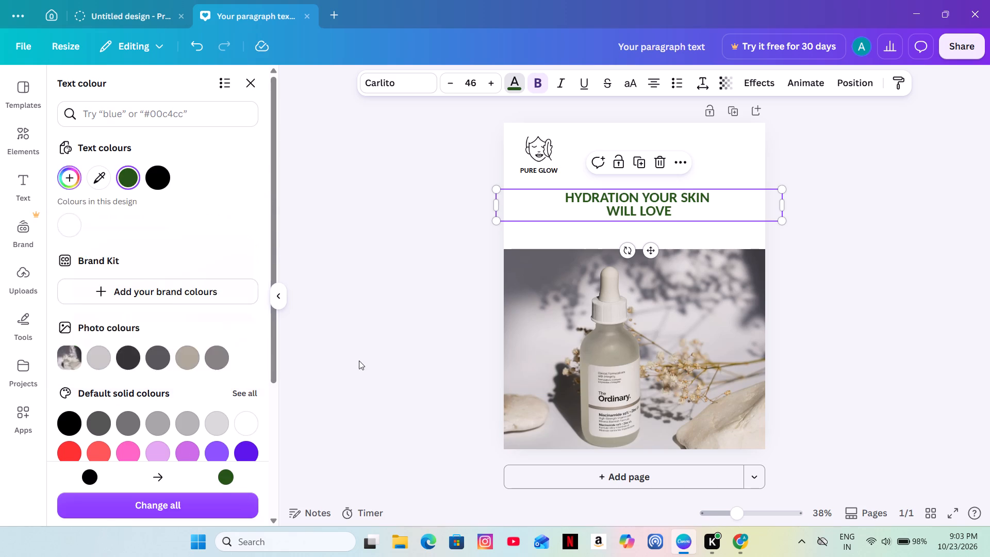
Move the headline slightly up toward the PURE GLOW logo and center it horizontally on the page.
click(616, 204)
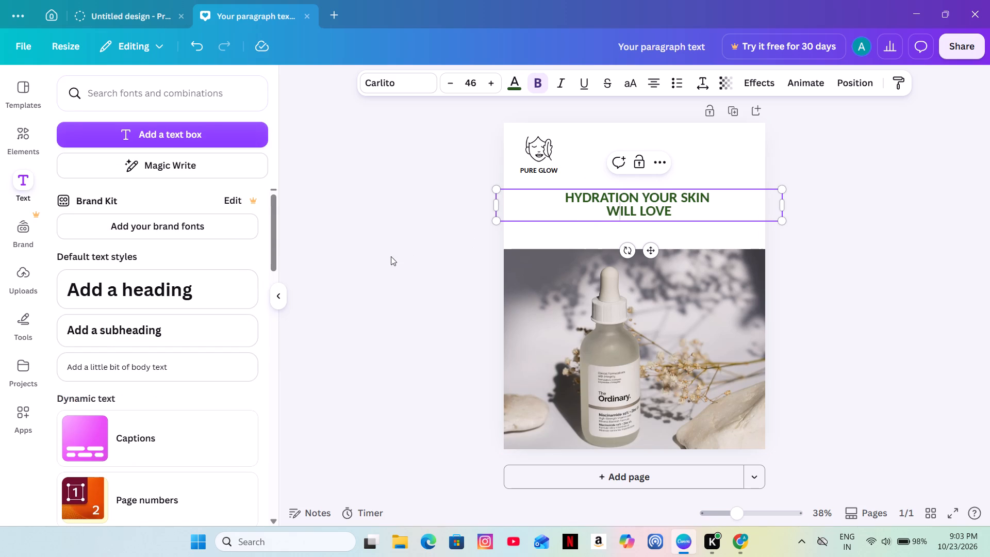
click(391, 256)
drag(617, 200, 618, 195)
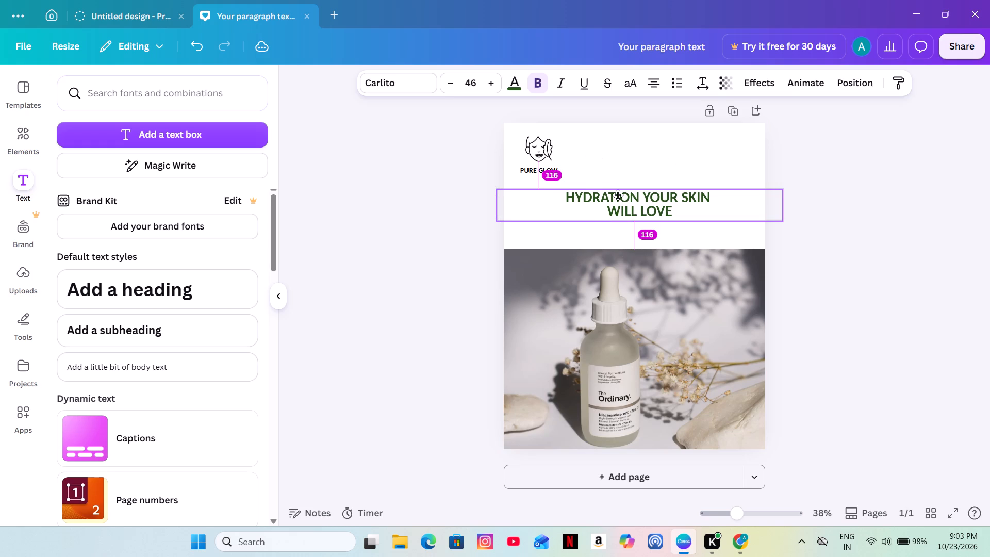
drag(618, 195, 617, 195)
click(416, 351)
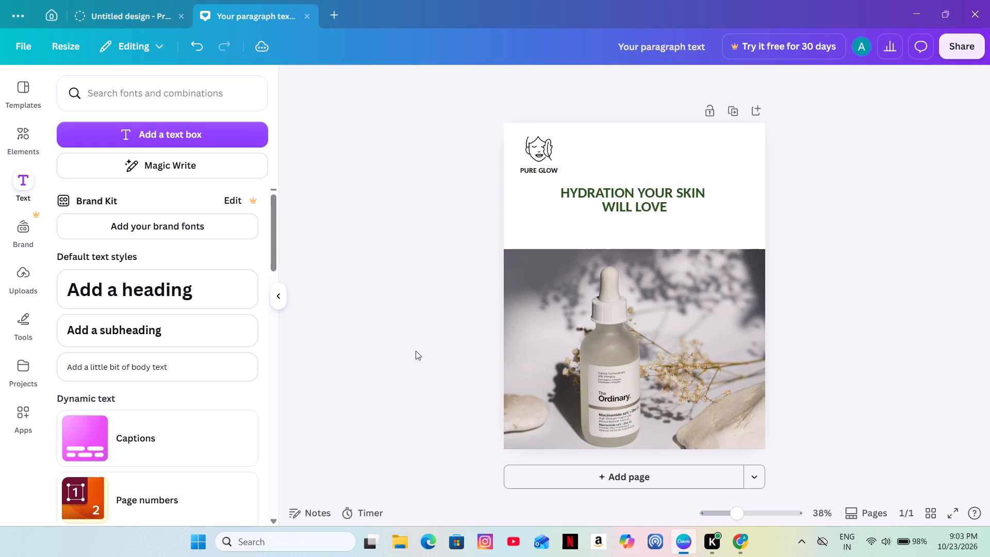
click(741, 543)
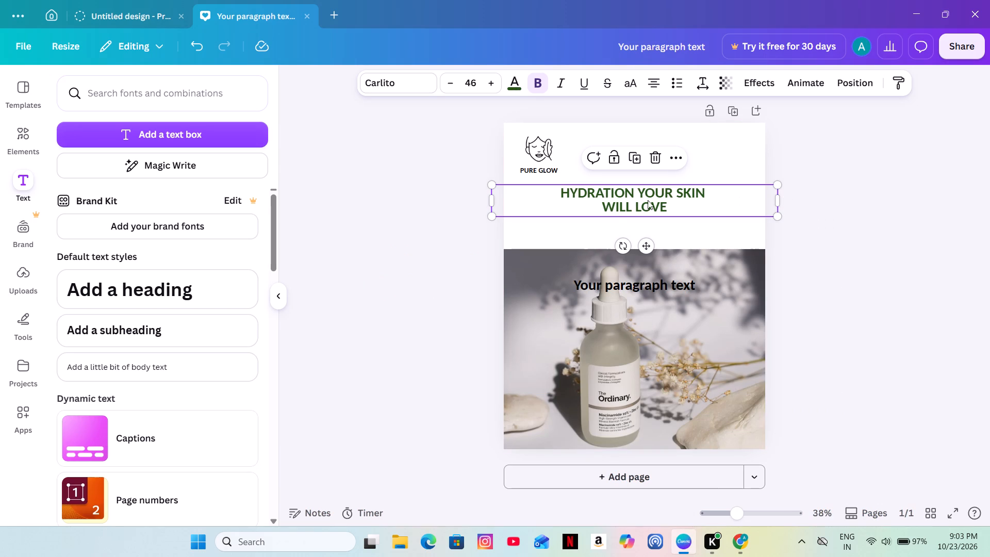
click(598, 203)
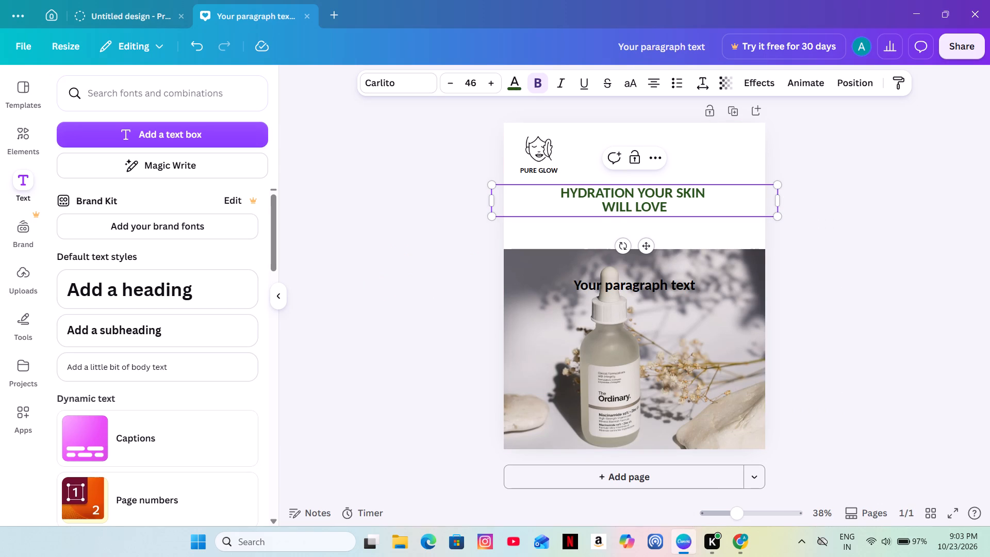
key(BackSpace)
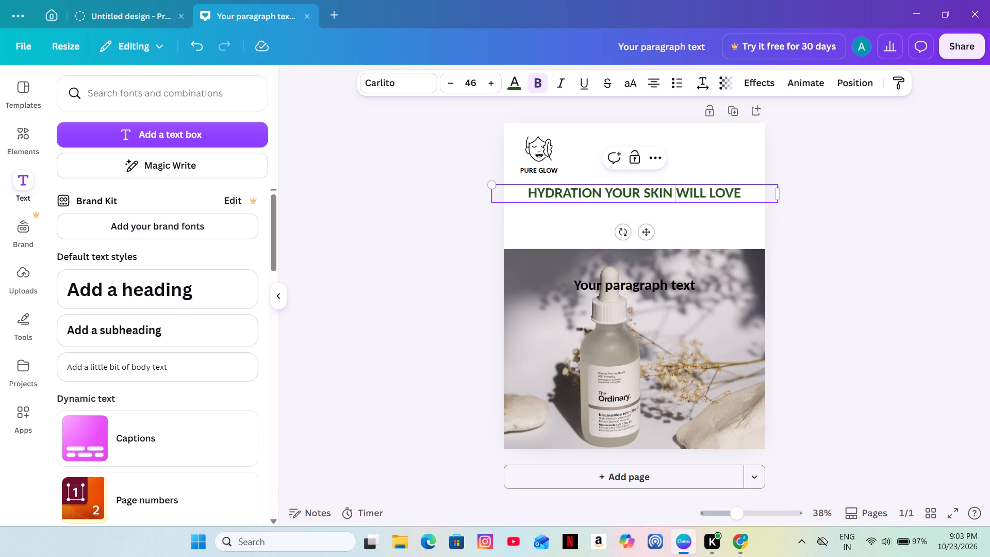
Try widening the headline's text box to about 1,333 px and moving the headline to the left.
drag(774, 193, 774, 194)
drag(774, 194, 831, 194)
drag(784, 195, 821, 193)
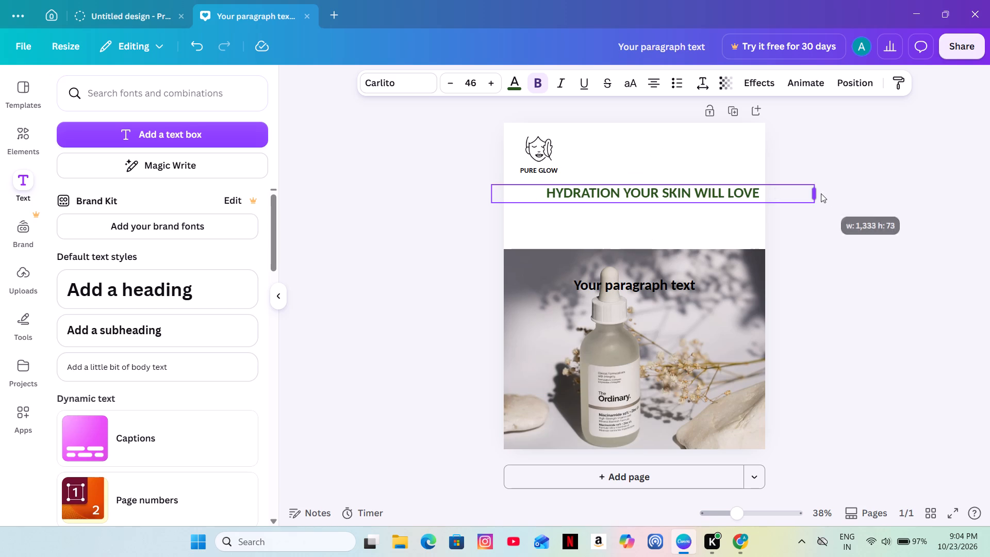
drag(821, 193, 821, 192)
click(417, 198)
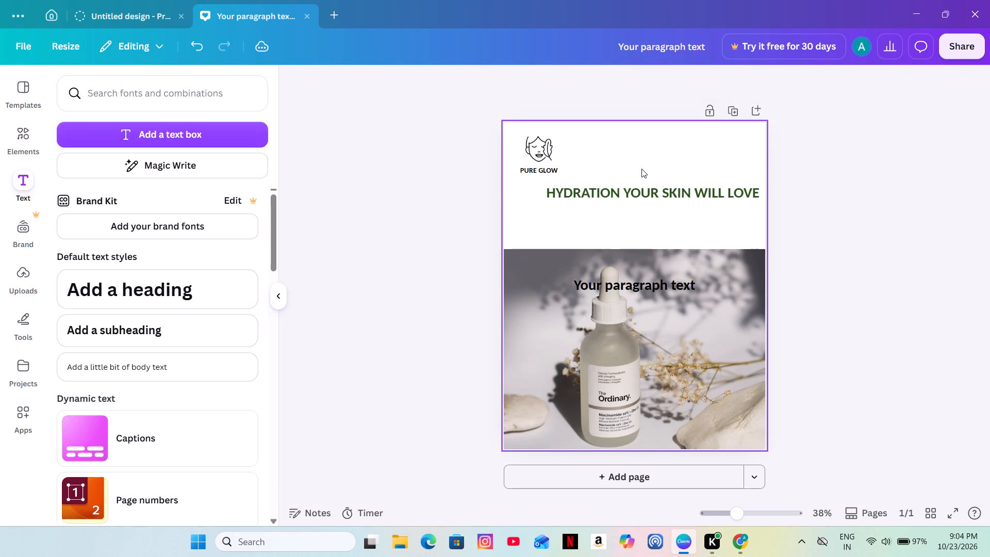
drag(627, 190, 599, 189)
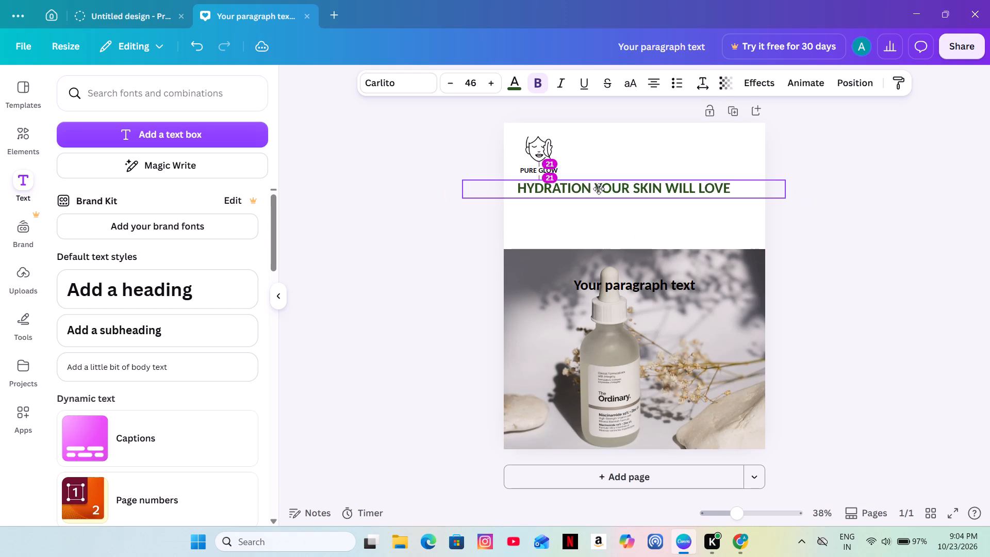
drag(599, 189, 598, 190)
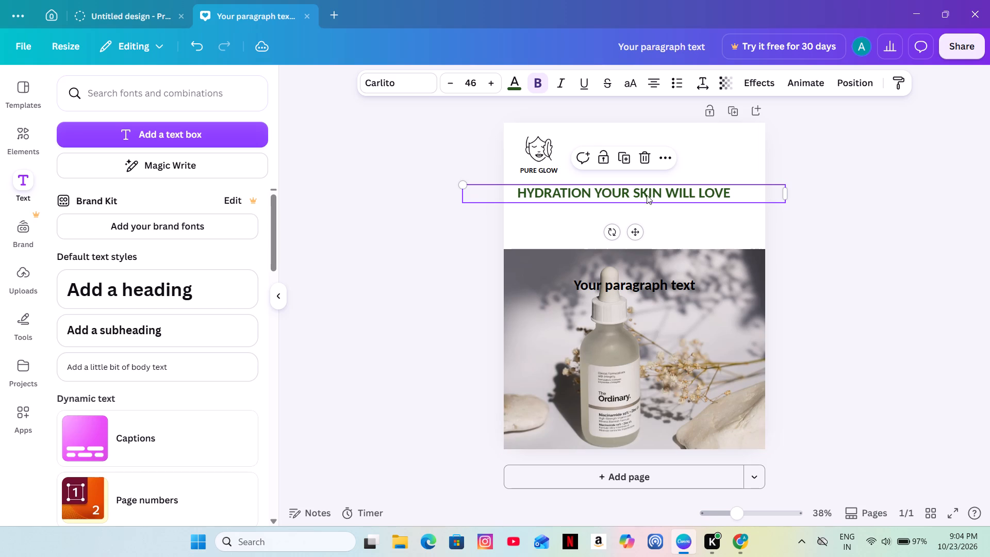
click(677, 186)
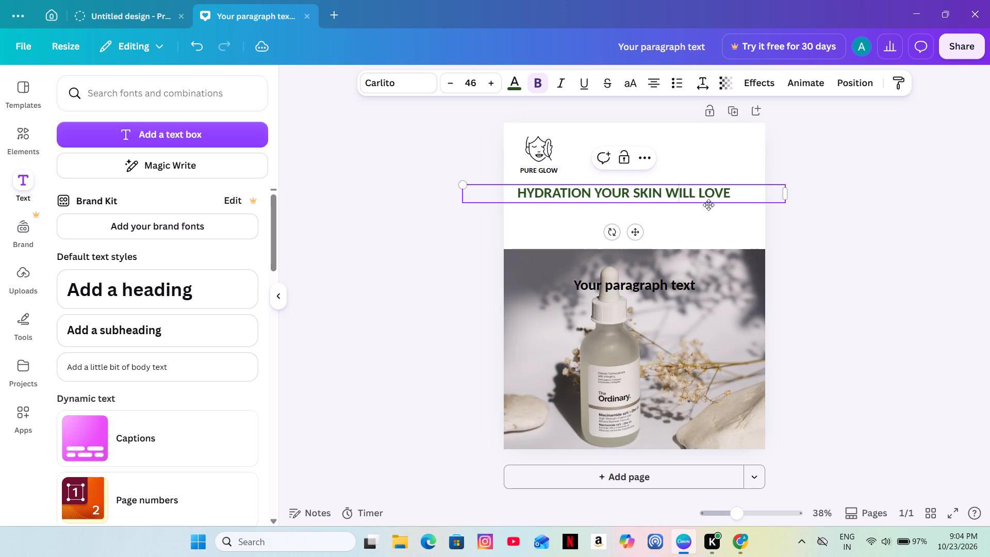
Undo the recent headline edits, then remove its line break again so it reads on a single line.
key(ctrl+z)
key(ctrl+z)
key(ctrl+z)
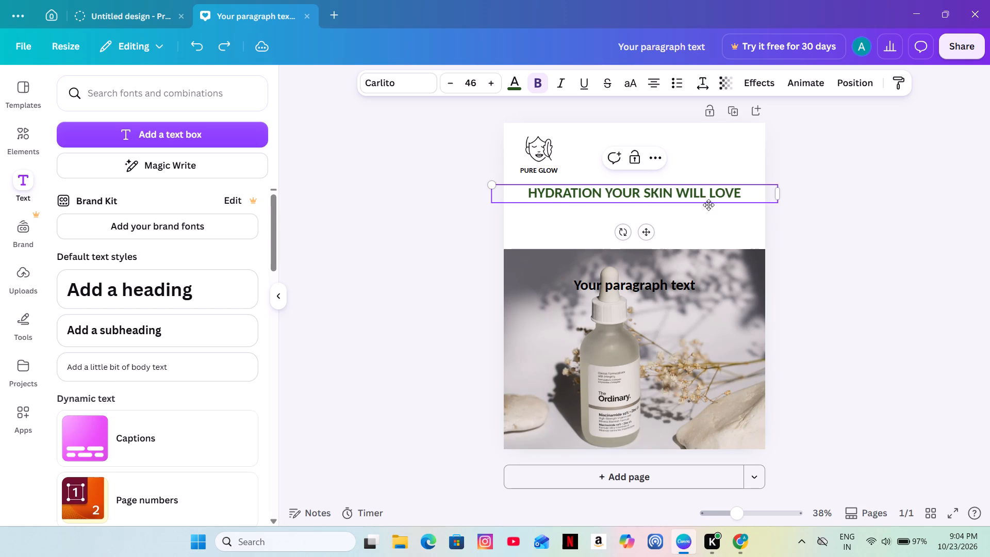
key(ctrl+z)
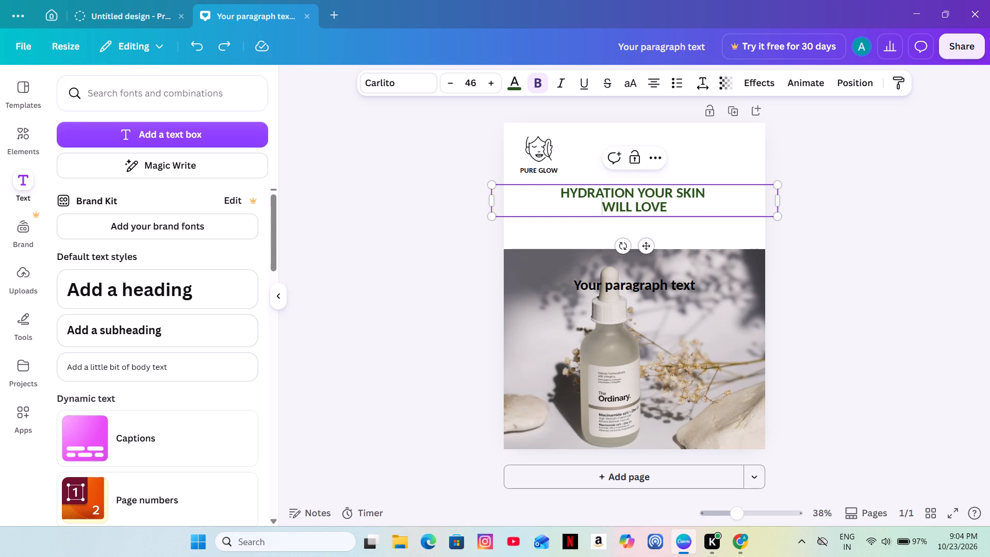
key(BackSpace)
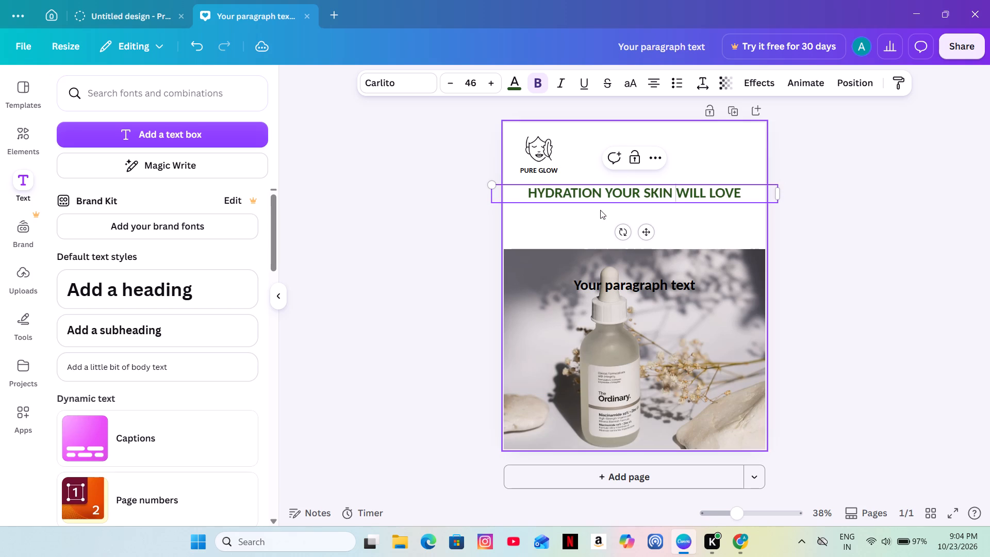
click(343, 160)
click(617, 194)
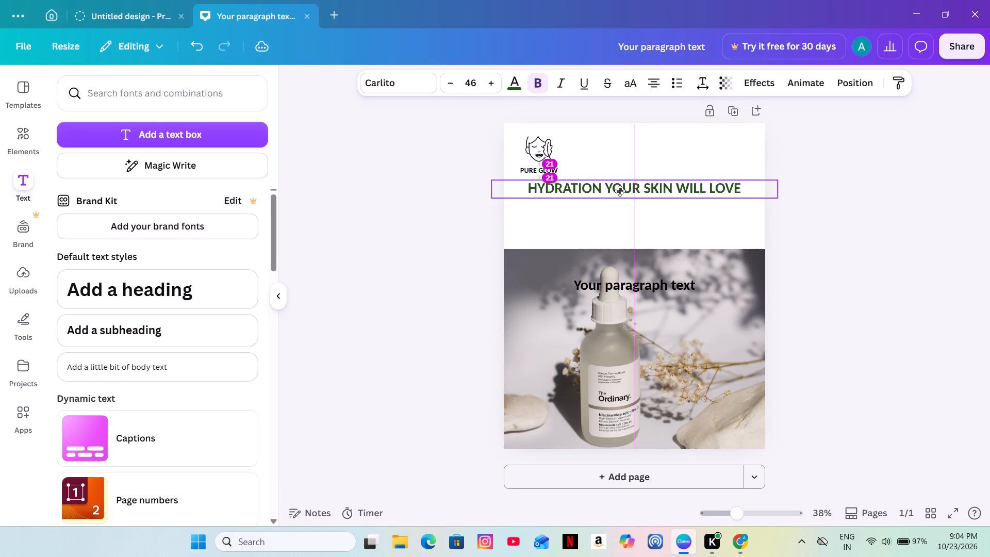
Check ChatGPT's layout guide in Chrome, and back in Canva move the placeholder text from the photo to just below the headline.
click(733, 548)
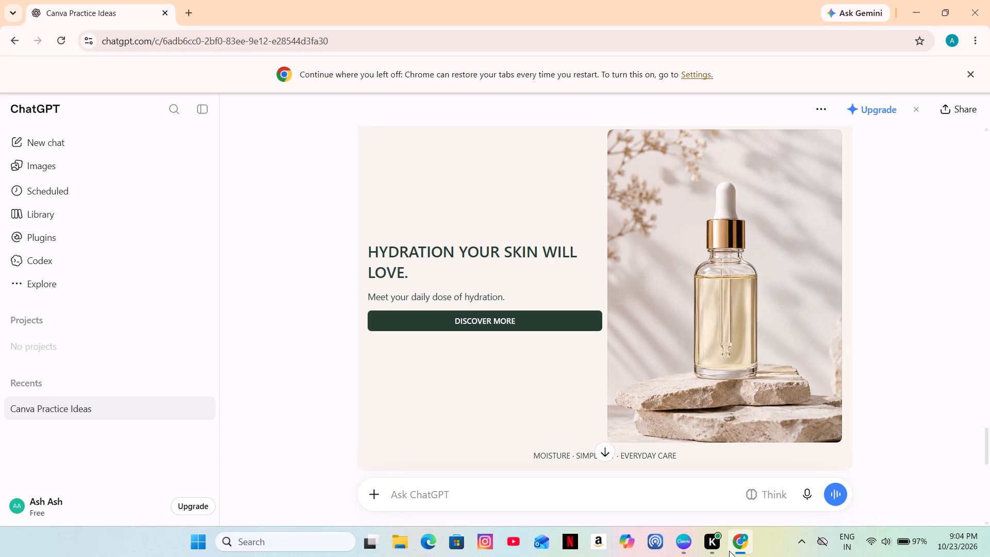
click(675, 543)
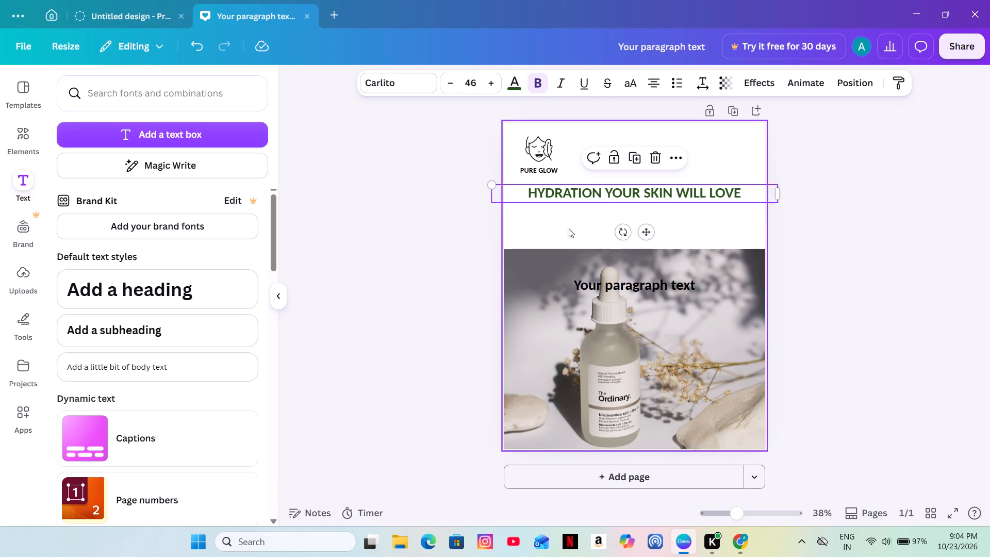
click(476, 233)
click(642, 287)
drag(642, 286, 617, 225)
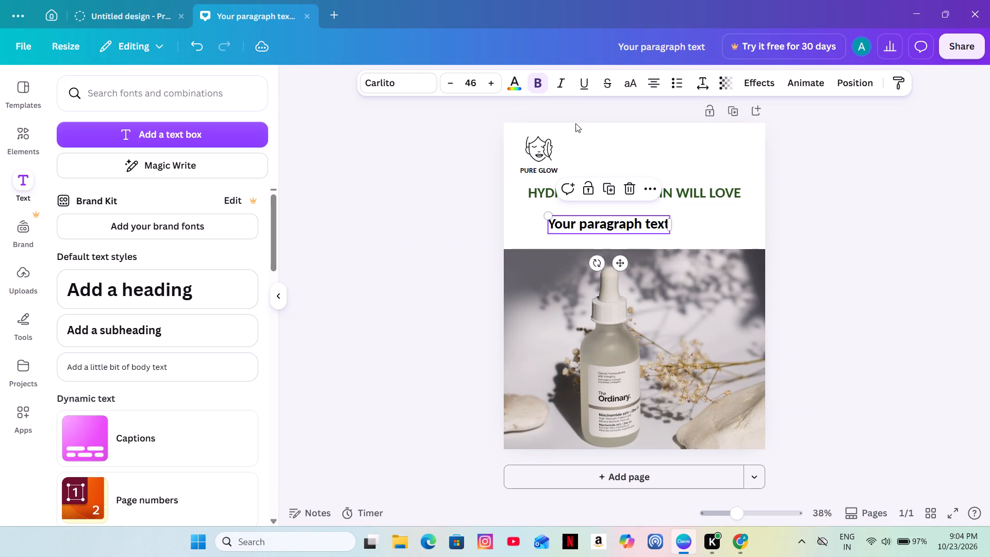
Remove bold from the placeholder text and set its font size to 36.
click(533, 83)
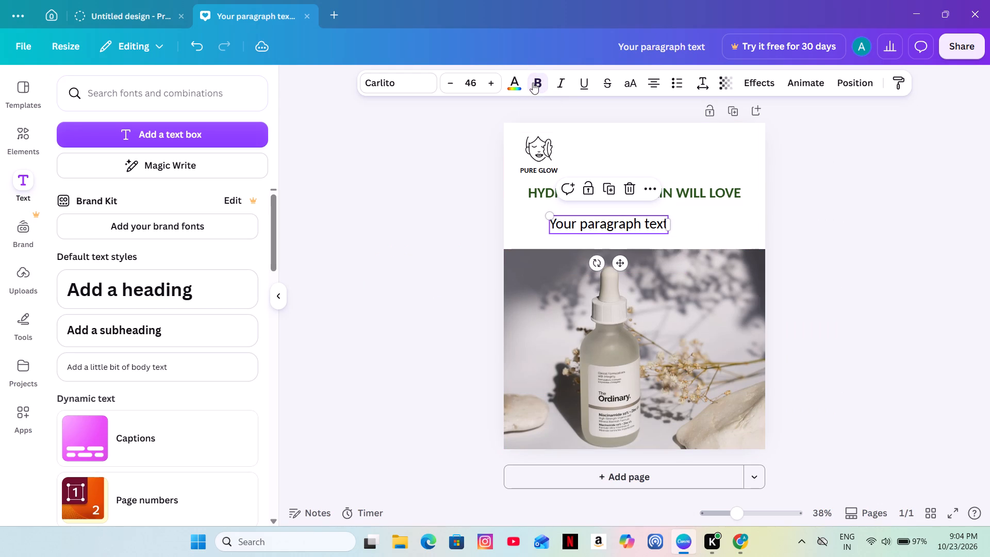
triple_click(453, 88)
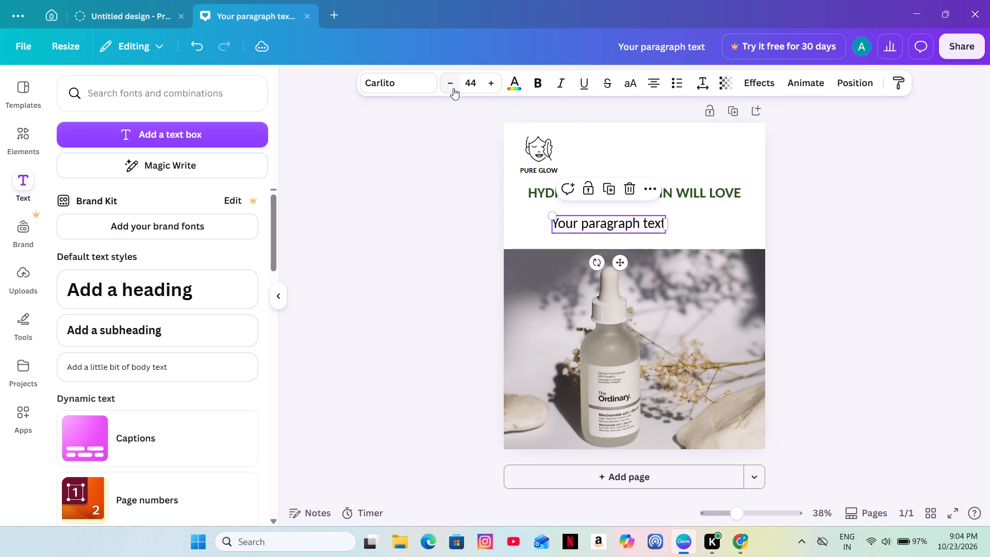
triple_click(453, 88)
double_click(453, 88)
click(453, 88)
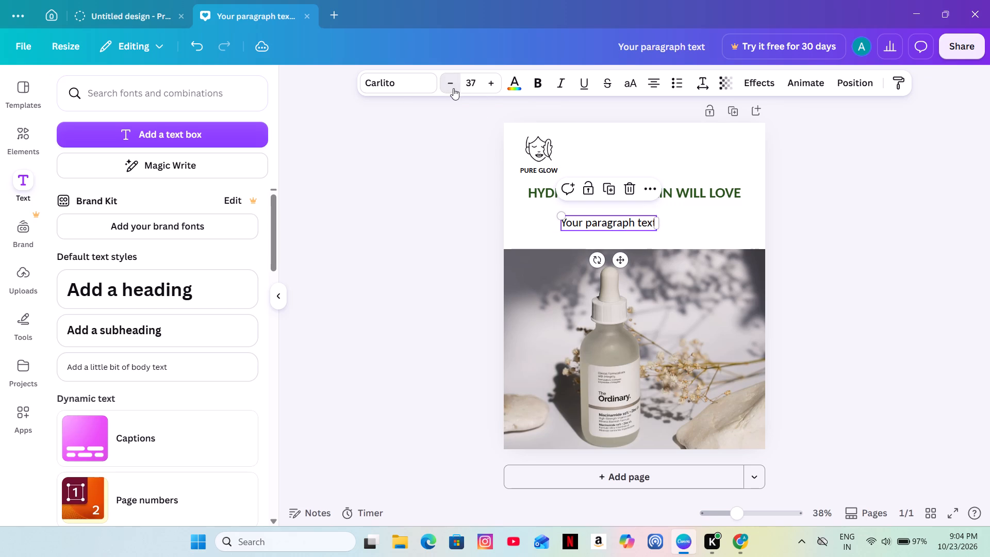
click(453, 88)
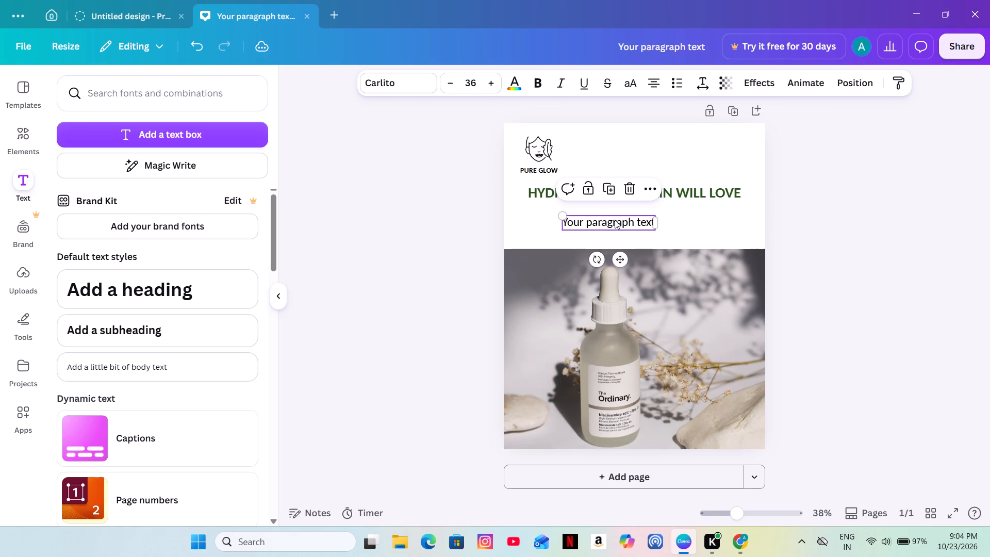
Replace the placeholder with the copied supporting text "Meet your daily dose of hydration.".
double_click(615, 220)
key(ctrl+v)
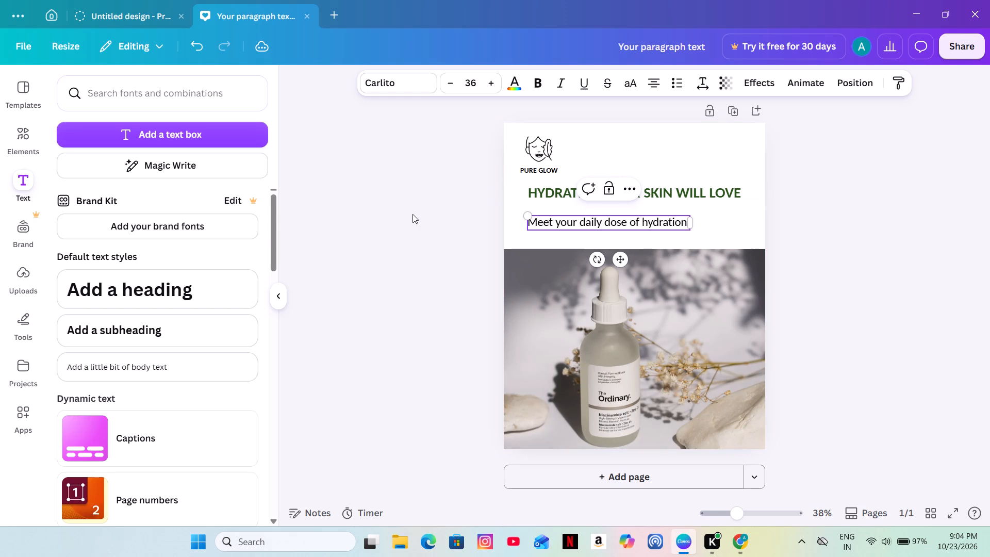
click(412, 214)
Set the supporting text's font size to 29.
click(591, 221)
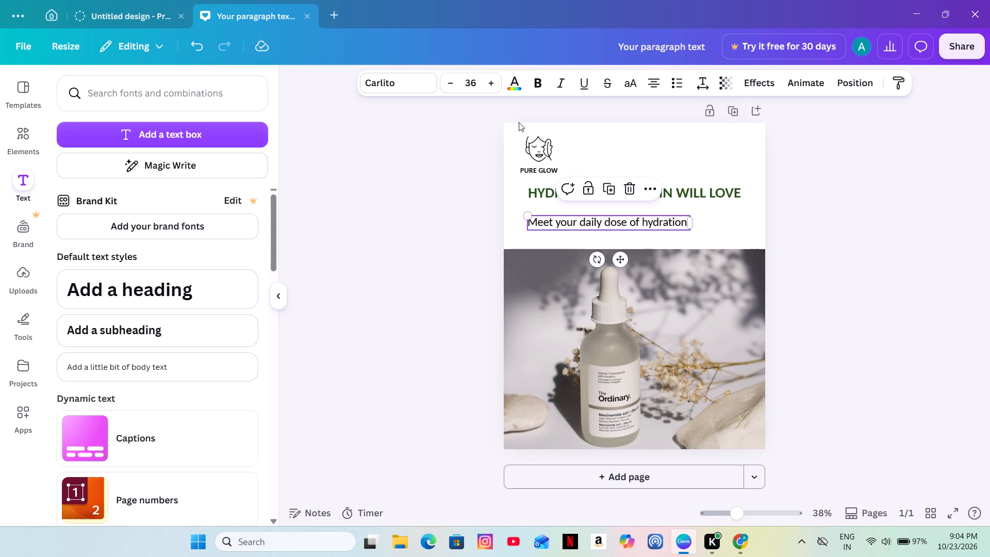
triple_click(450, 88)
triple_click(450, 88)
click(450, 88)
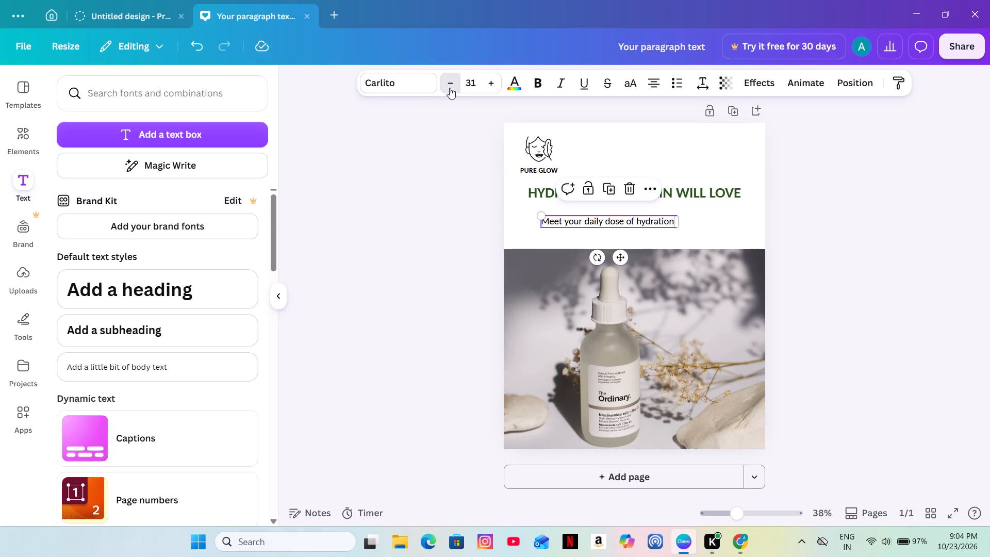
click(327, 212)
Move the supporting text directly beneath the headline, roughly in line with the headline's left edge.
drag(577, 224, 550, 211)
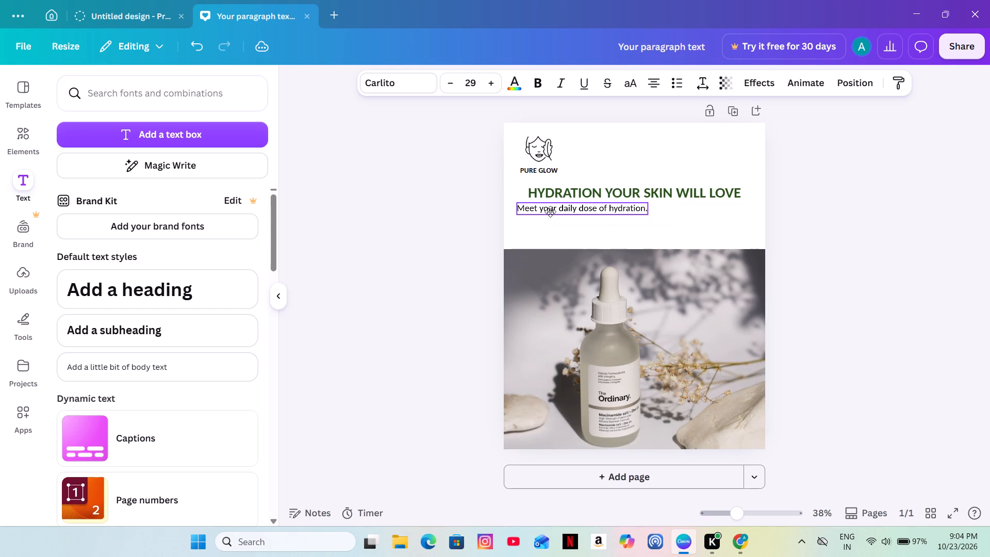
drag(550, 211, 563, 210)
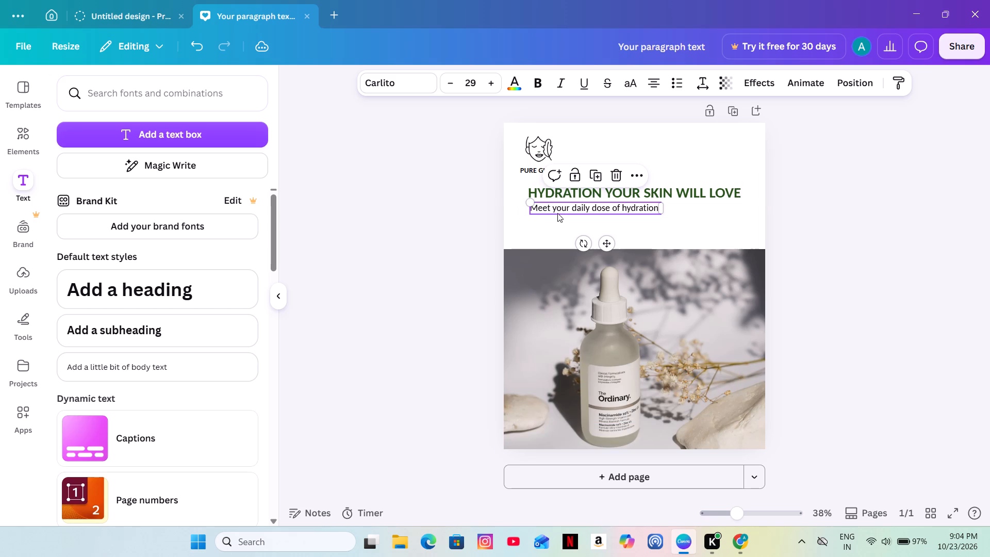
click(434, 214)
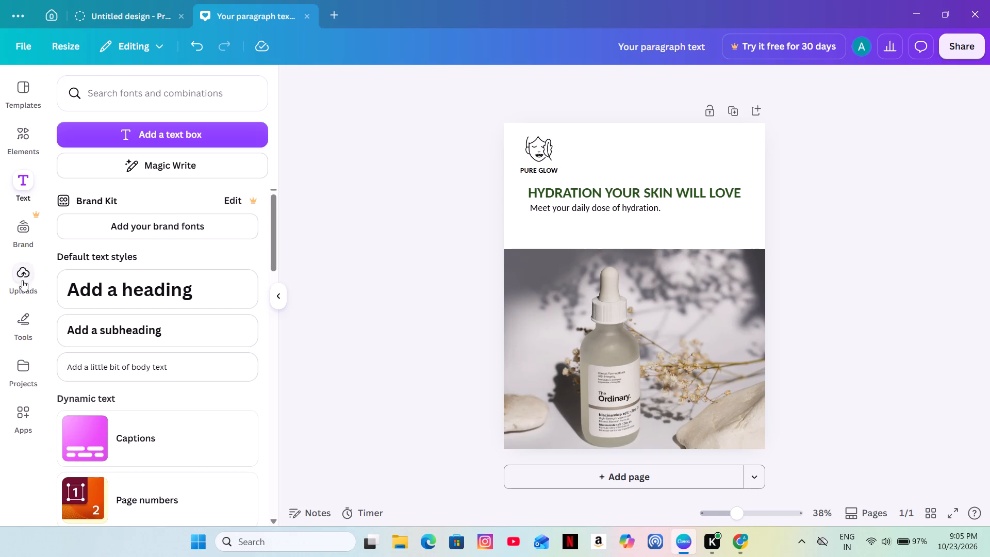
Search the elements library for "rectangle" and add the Rectangle shape to the page.
click(28, 152)
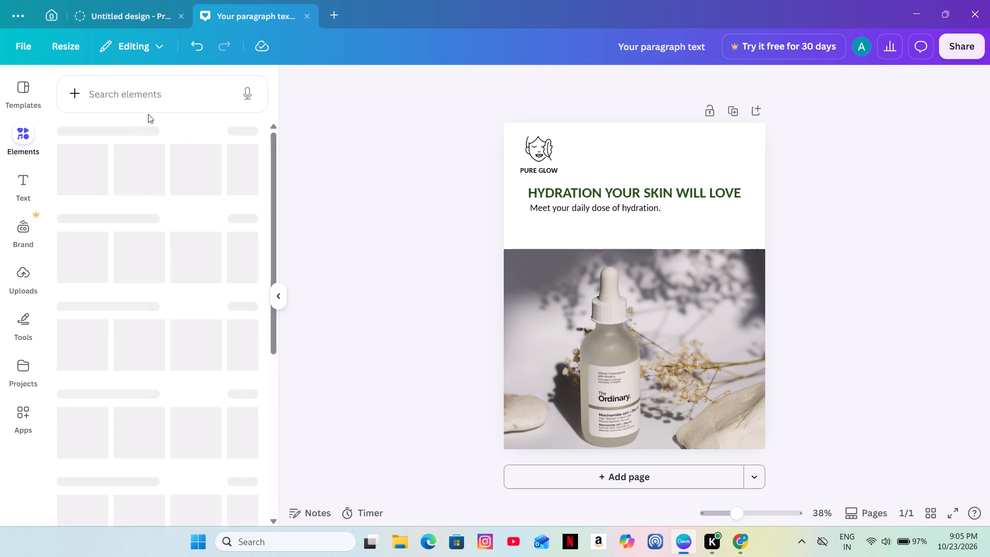
click(150, 107)
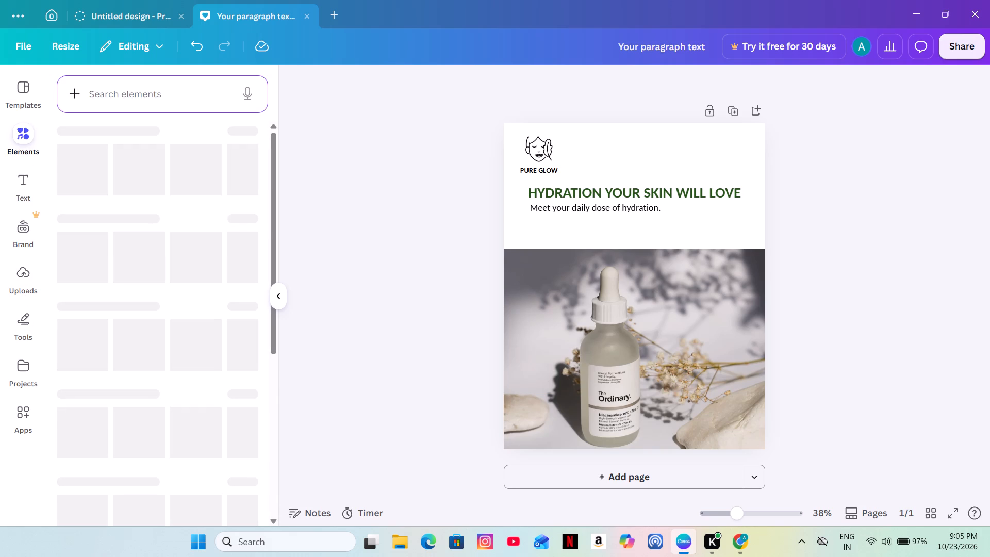
key(r)
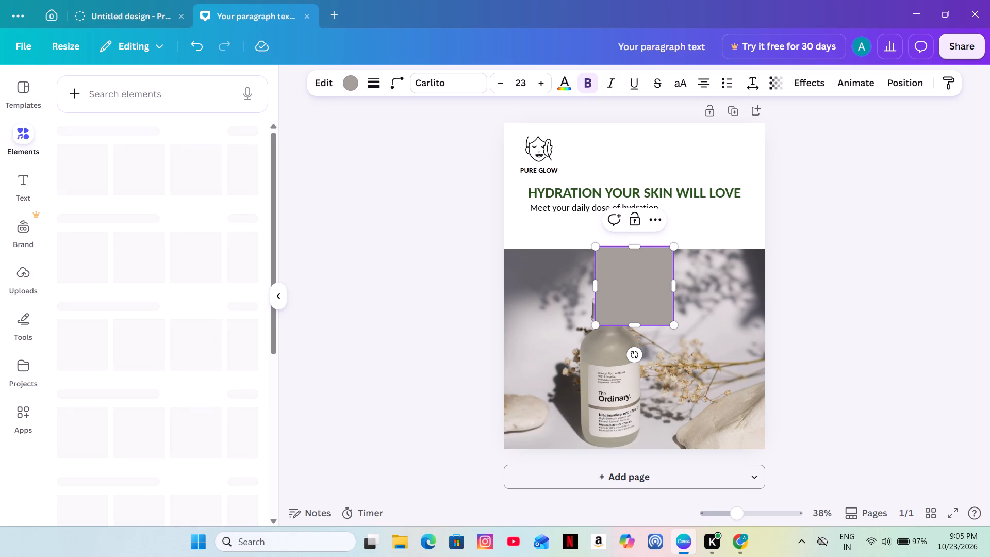
key(e)
key(c)
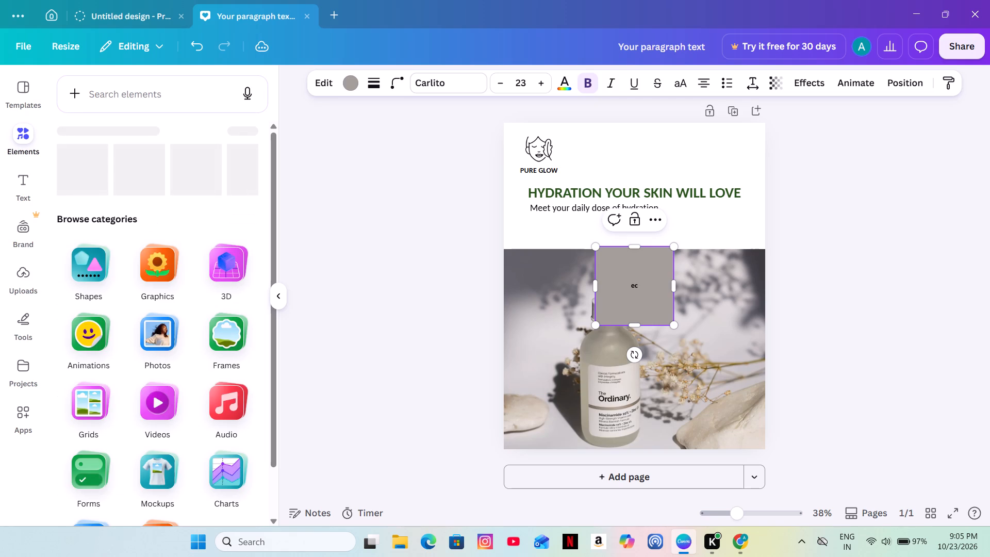
double_click(135, 96)
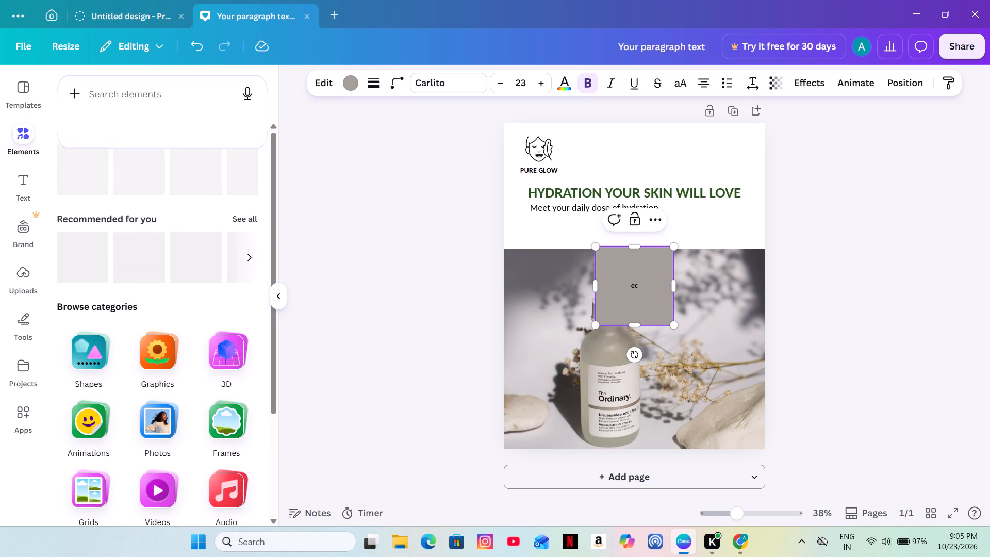
text(re)
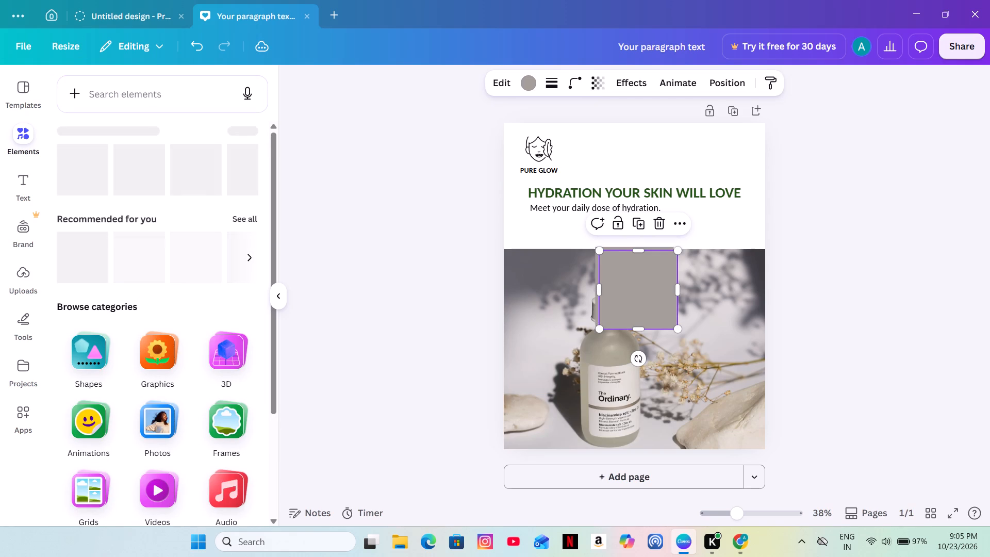
click(120, 82)
click(155, 95)
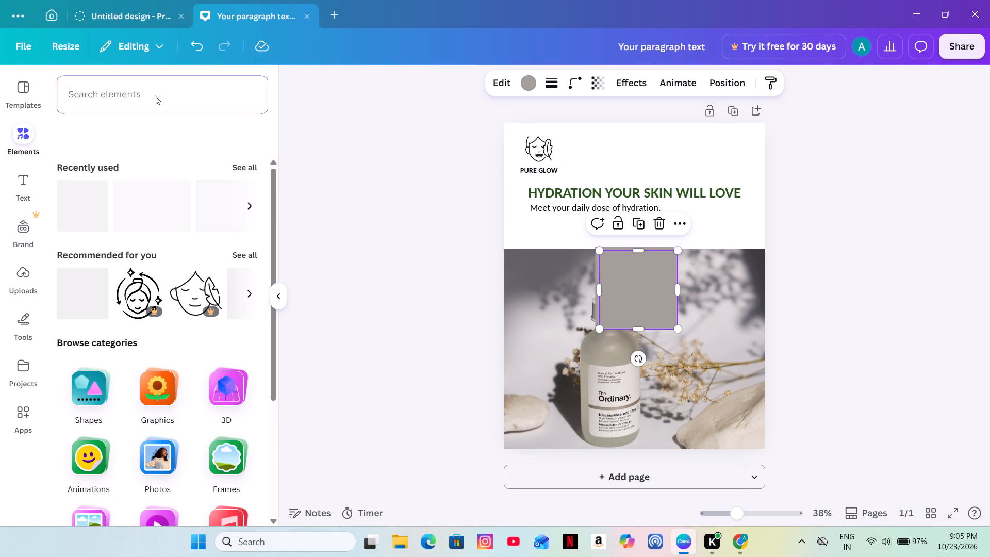
text(rectangle)
key(space)
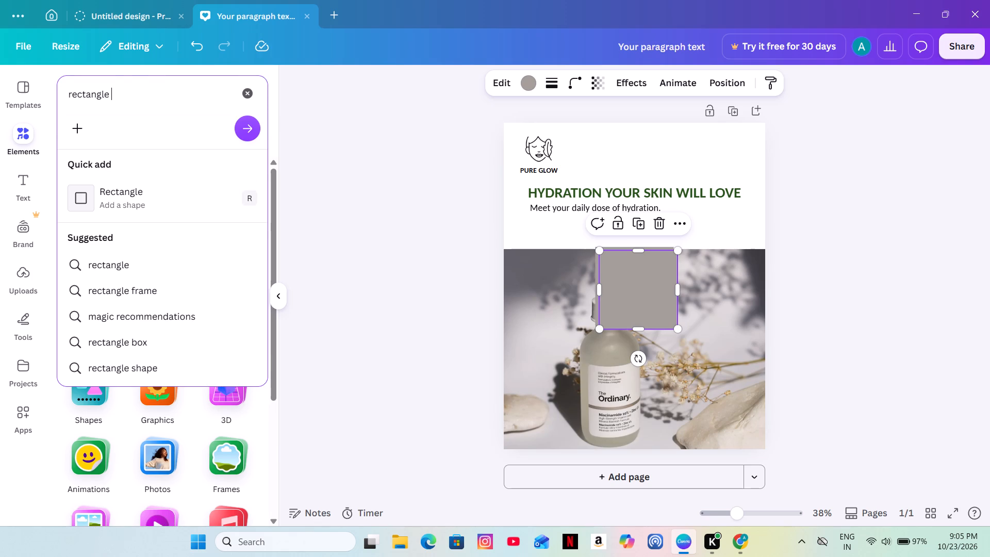
click(123, 189)
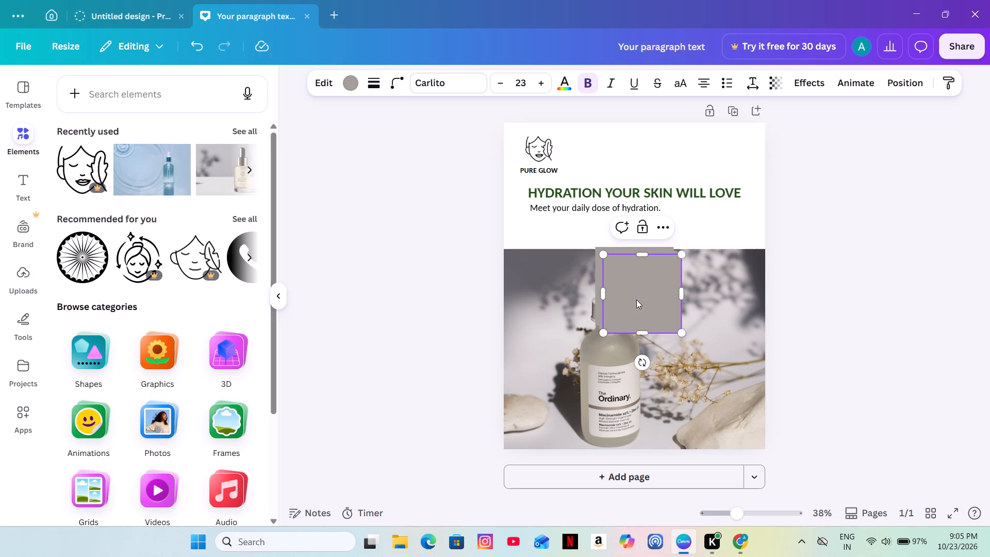
Widen the newest grey rectangle to about 649 by 324 px and move it lower over the bottle photo.
click(660, 299)
drag(600, 291, 522, 312)
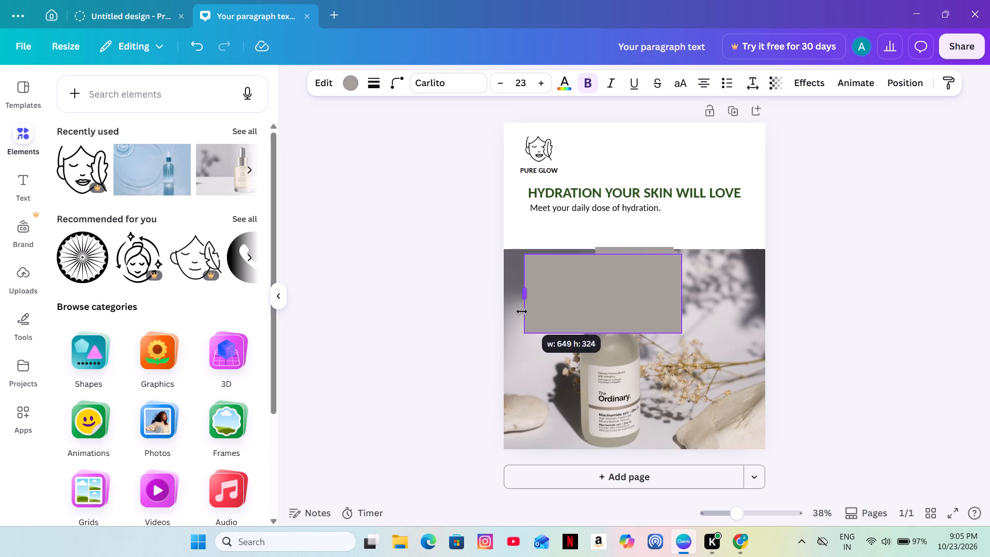
drag(636, 293, 650, 340)
click(889, 276)
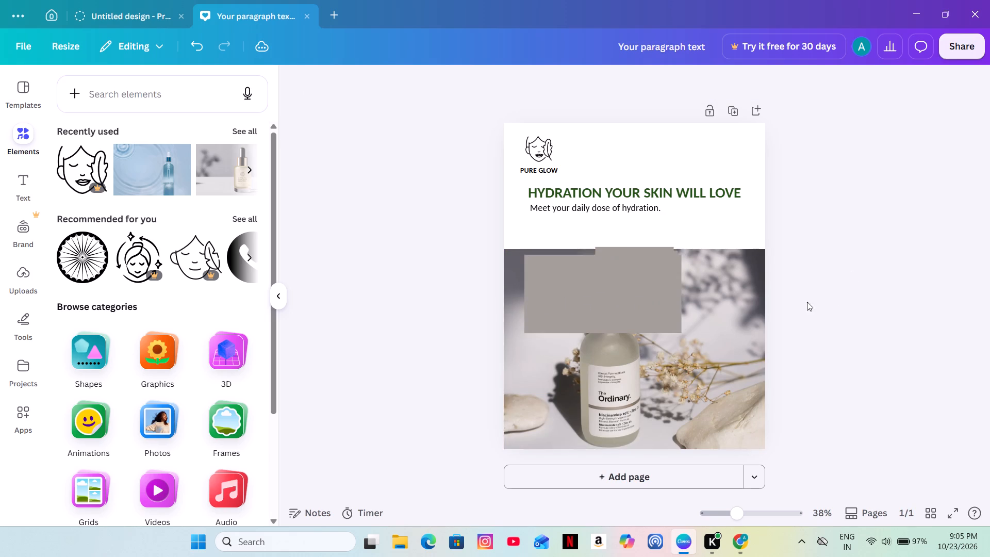
drag(641, 291, 646, 348)
Delete the extra grey square over the bottle photo, keeping only the wide rectangle.
click(639, 282)
click(648, 259)
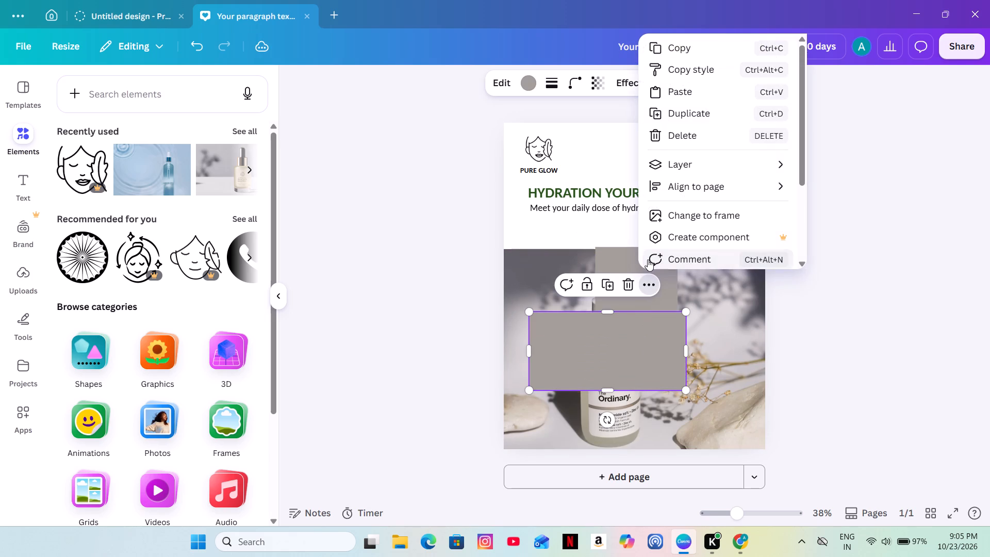
click(623, 254)
key(BackSpace)
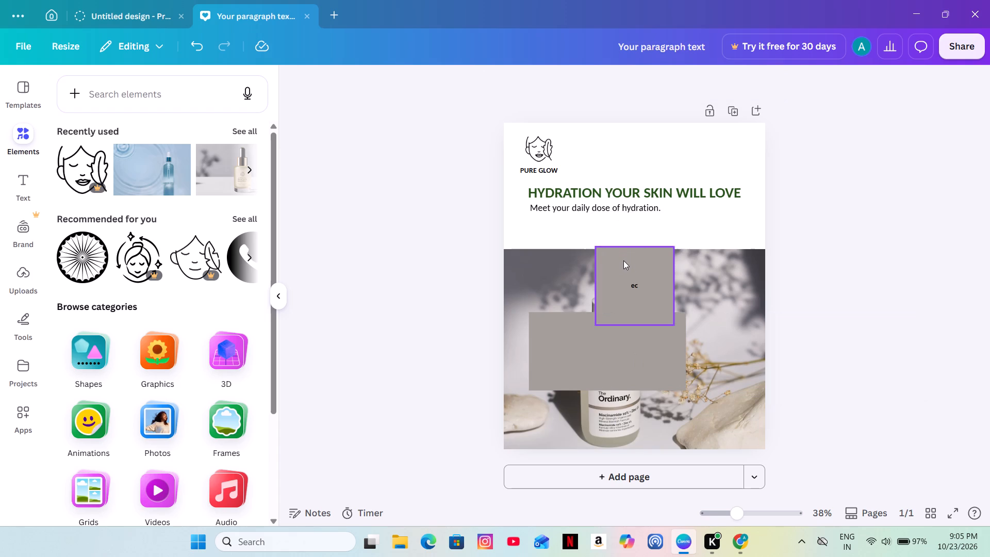
click(646, 297)
key(BackSpace)
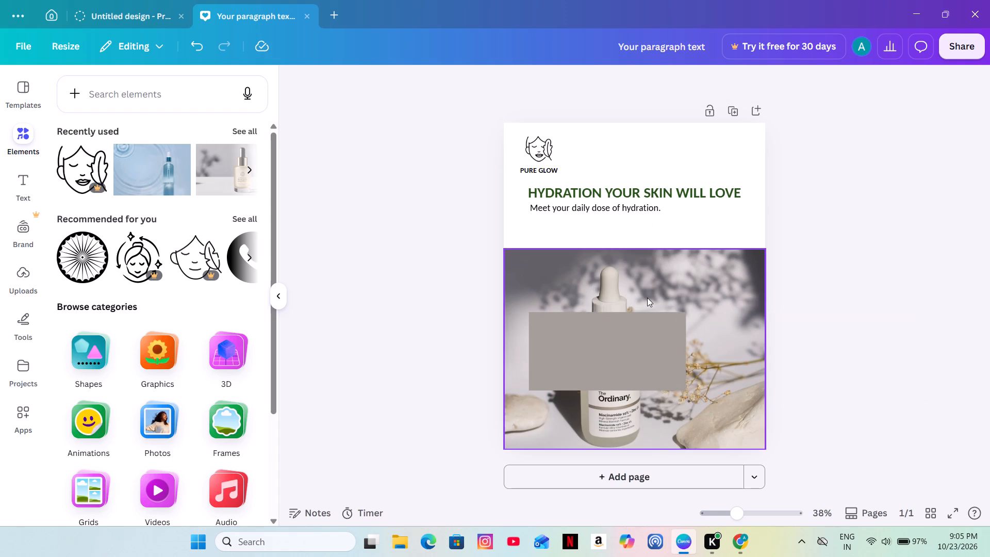
Stretch the remaining grey rectangle wider to the right across the bottle photo.
click(644, 336)
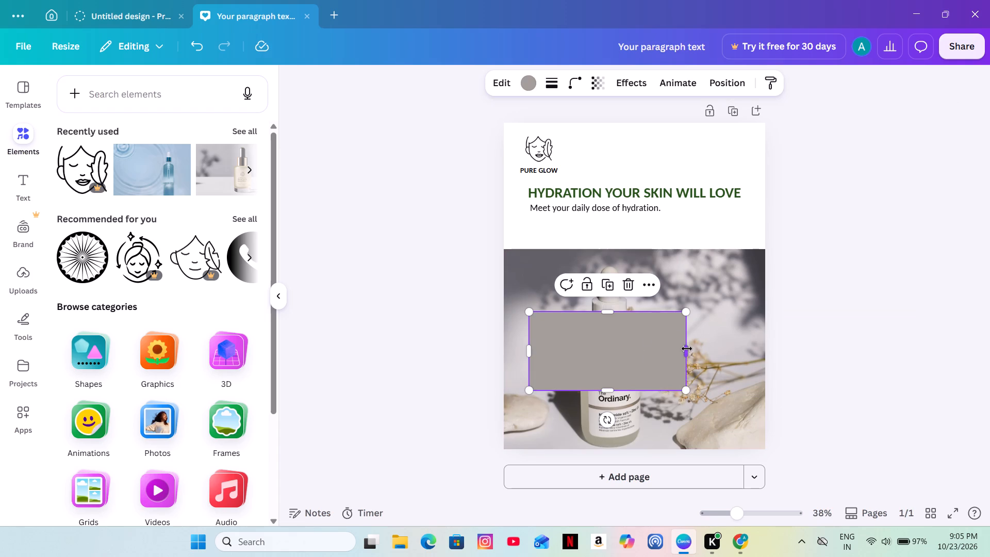
drag(687, 349, 724, 349)
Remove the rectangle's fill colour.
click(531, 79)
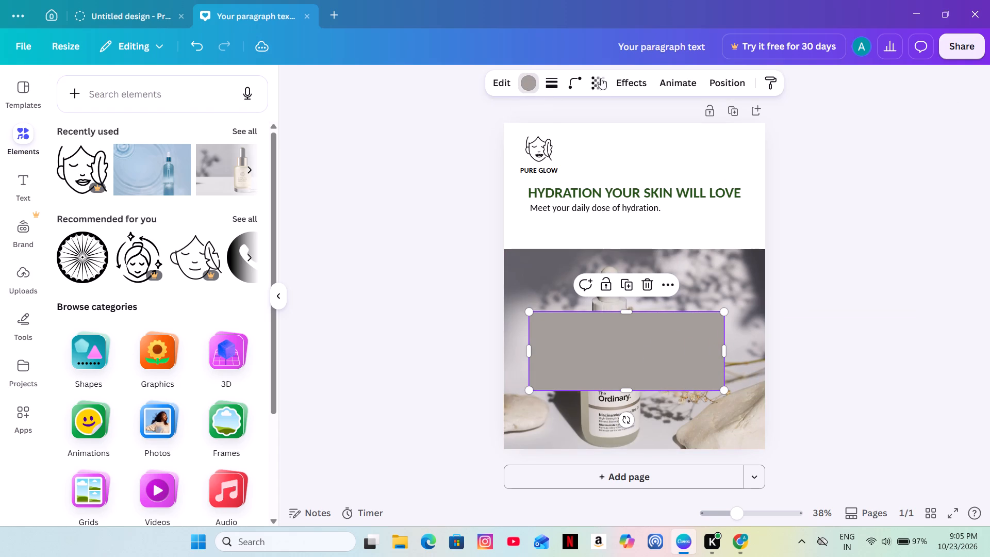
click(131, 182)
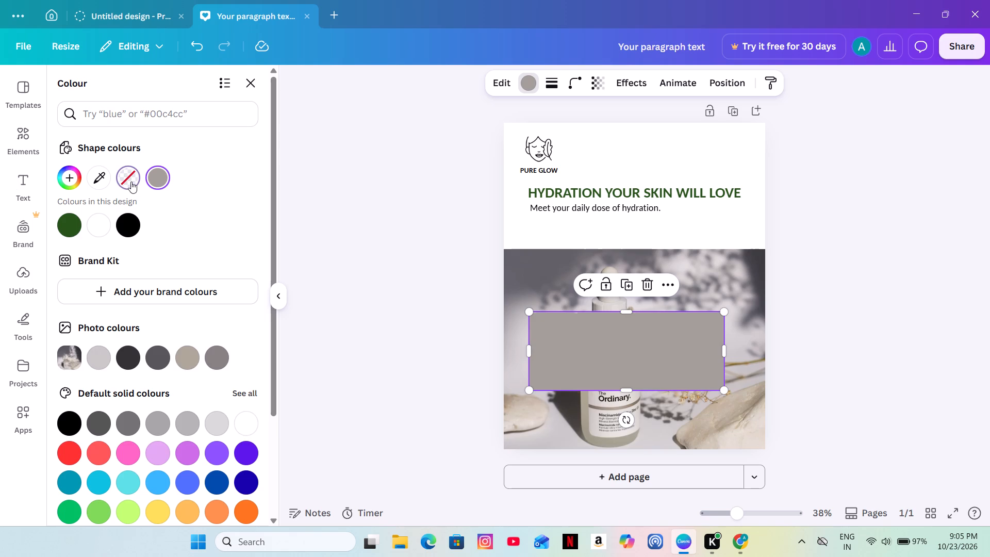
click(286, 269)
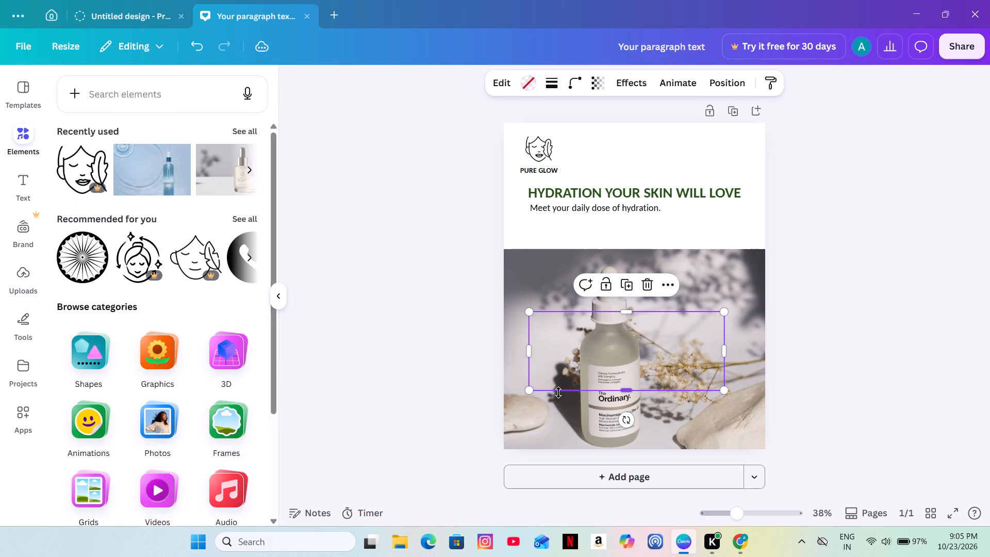
Move the rectangle up beneath the supporting text and reduce its height to a thin bar within the white area above the photo.
drag(562, 348, 563, 244)
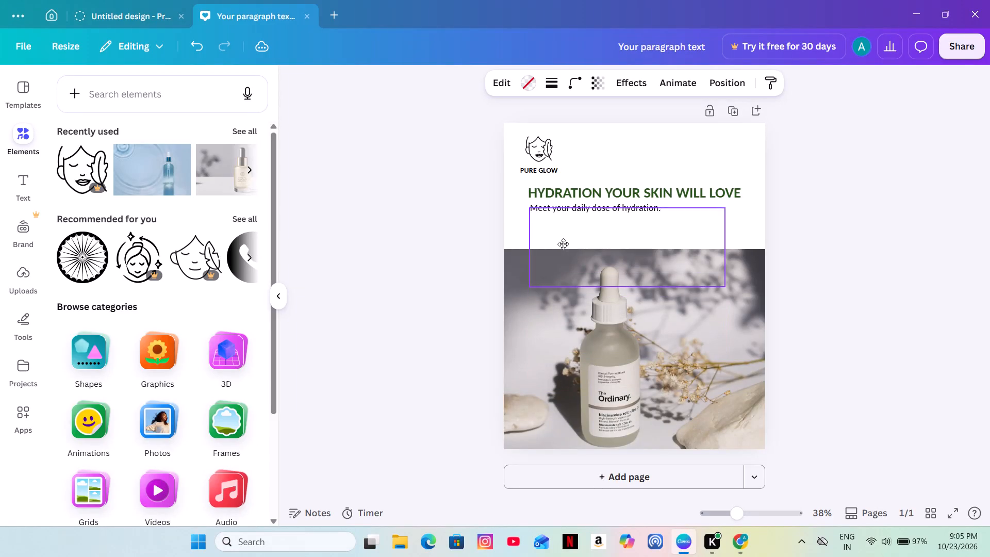
drag(563, 244, 563, 259)
drag(629, 300, 626, 283)
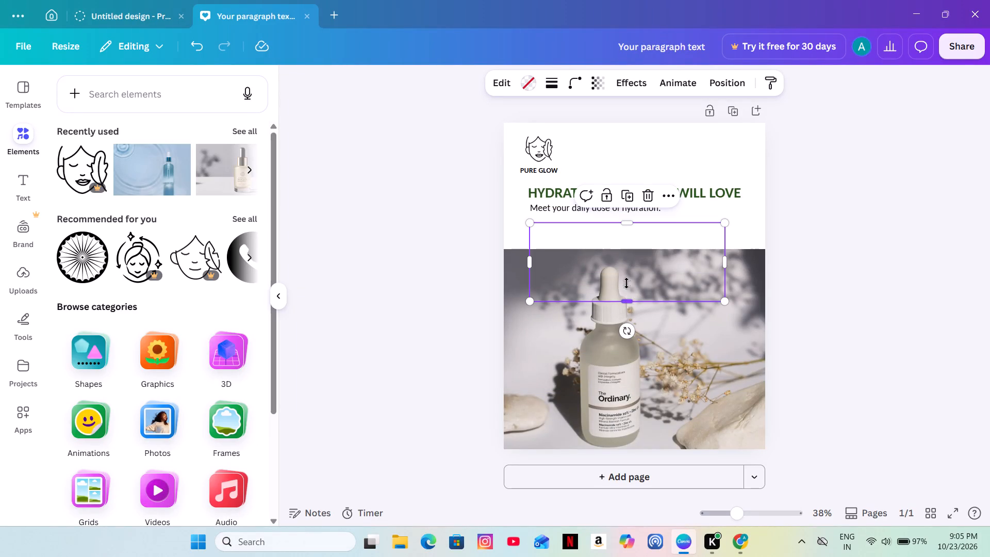
drag(626, 283, 626, 239)
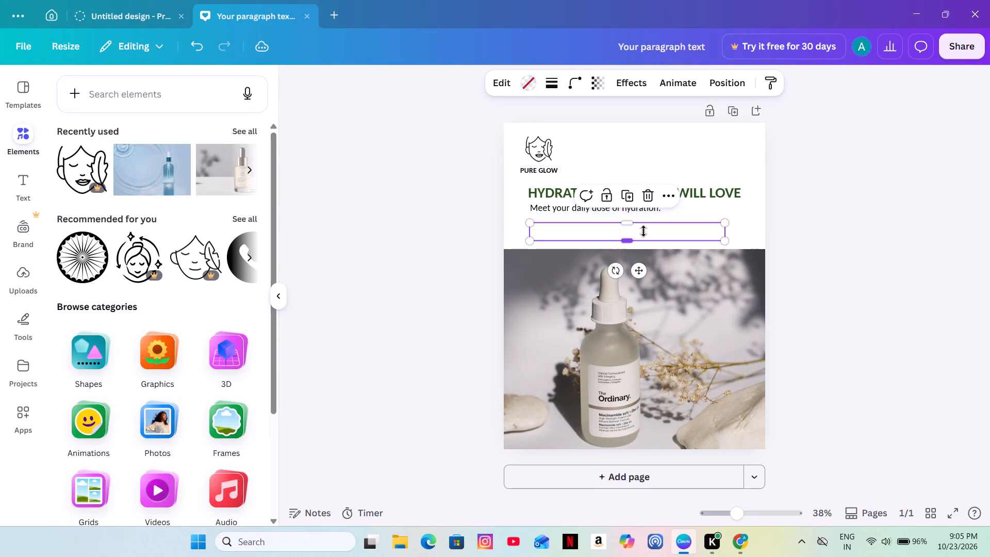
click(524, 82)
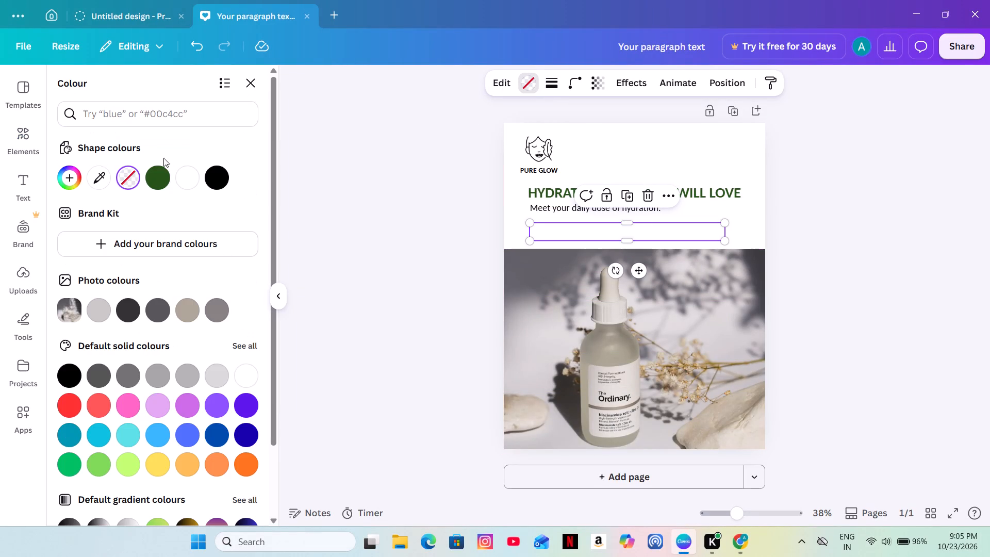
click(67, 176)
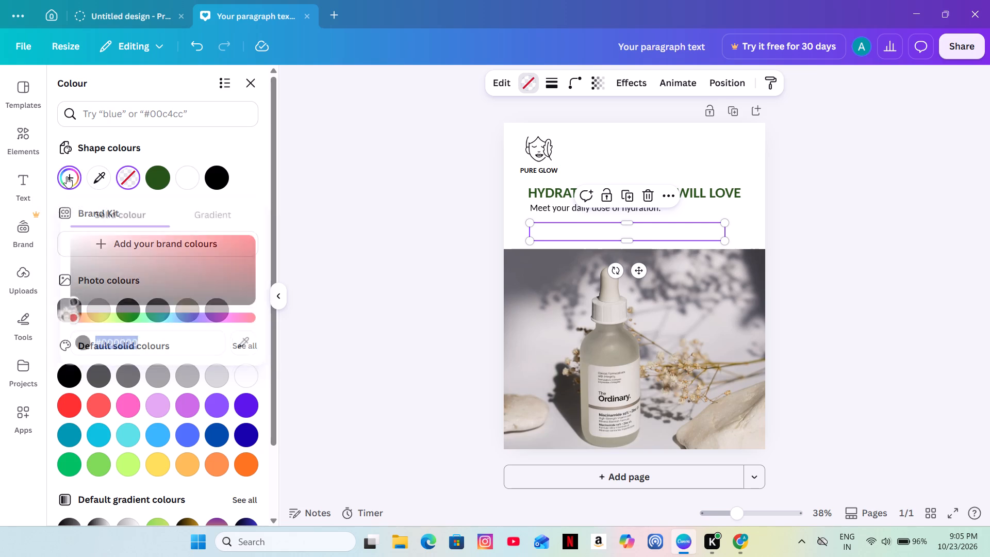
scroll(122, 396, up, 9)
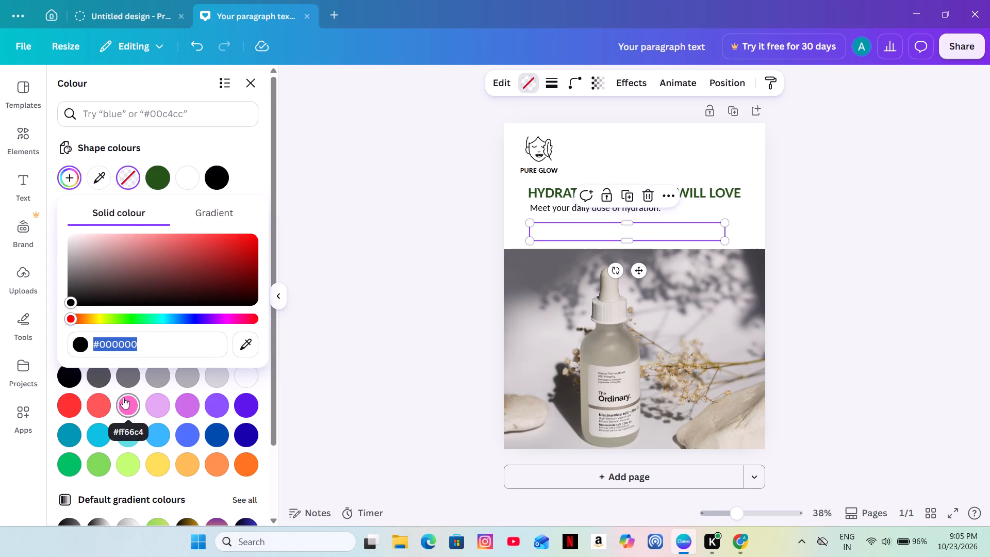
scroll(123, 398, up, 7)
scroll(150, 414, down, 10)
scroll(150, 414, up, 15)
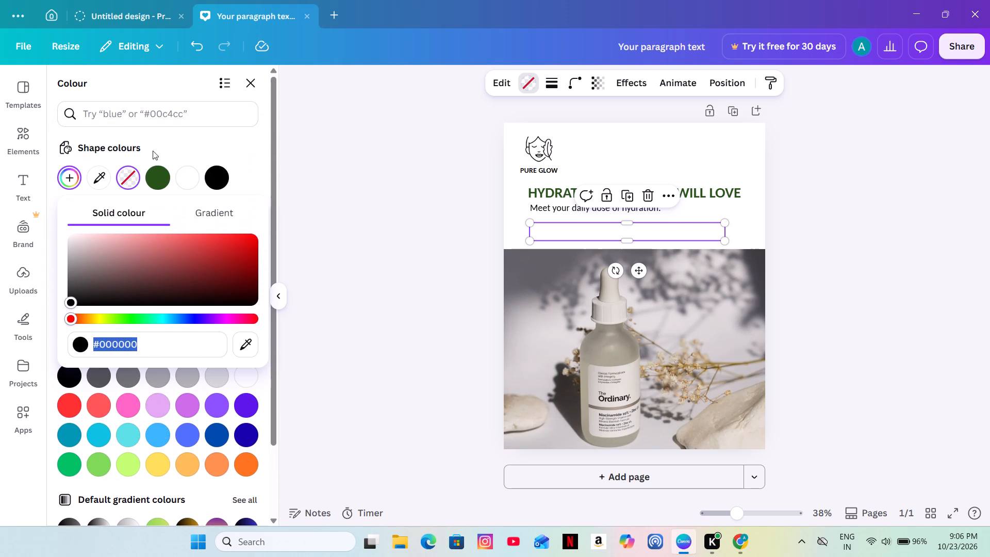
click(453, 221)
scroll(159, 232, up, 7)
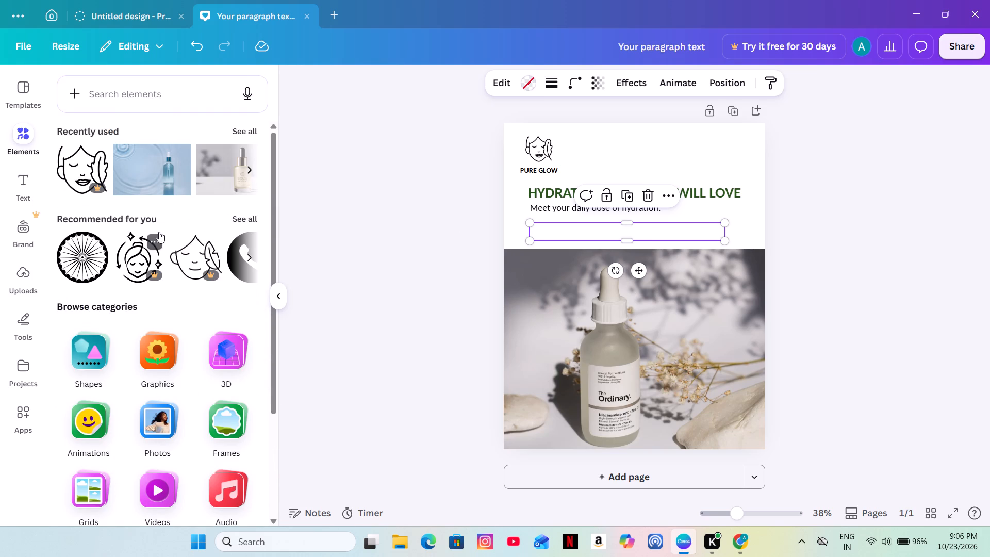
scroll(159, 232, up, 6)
Fill the thin bar with the dark green already used in the design.
click(533, 88)
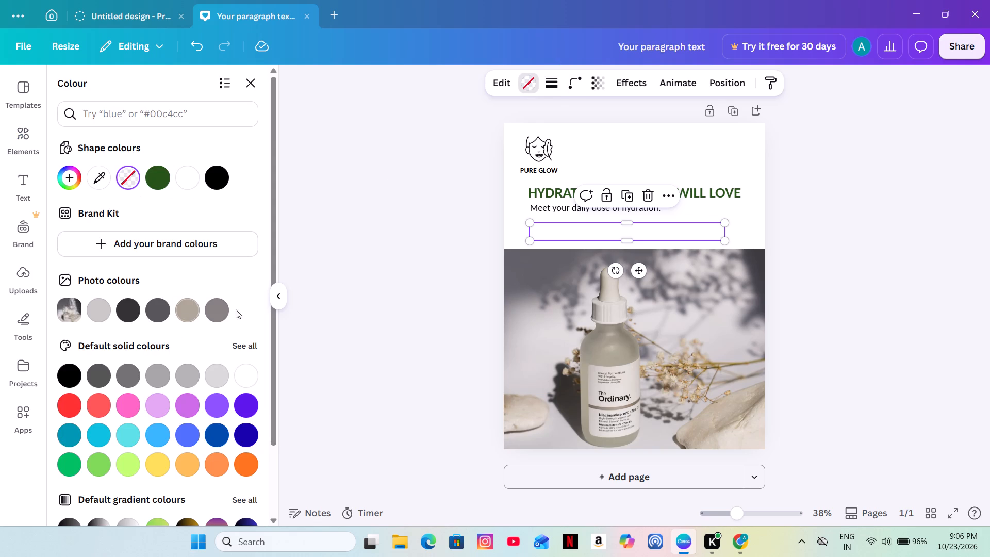
click(73, 178)
click(155, 174)
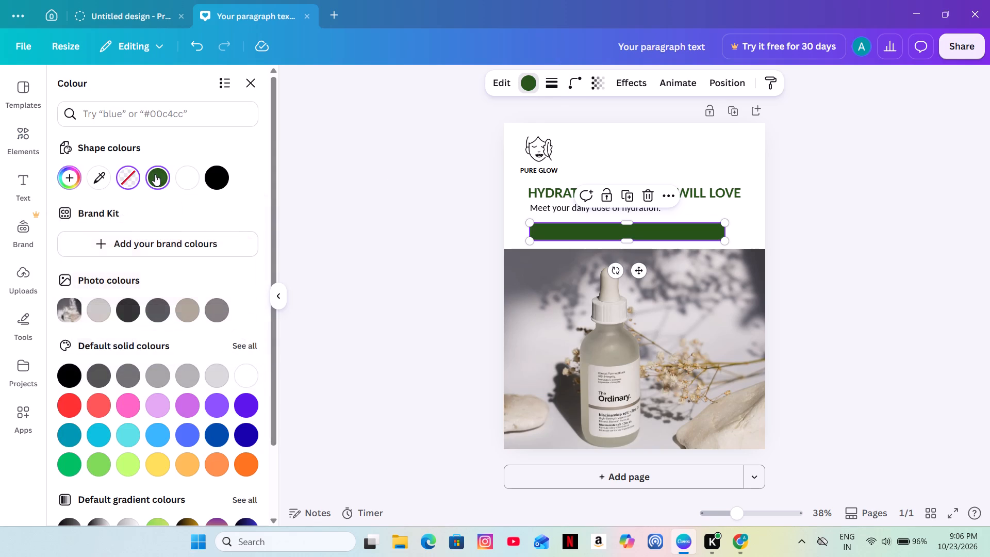
click(397, 182)
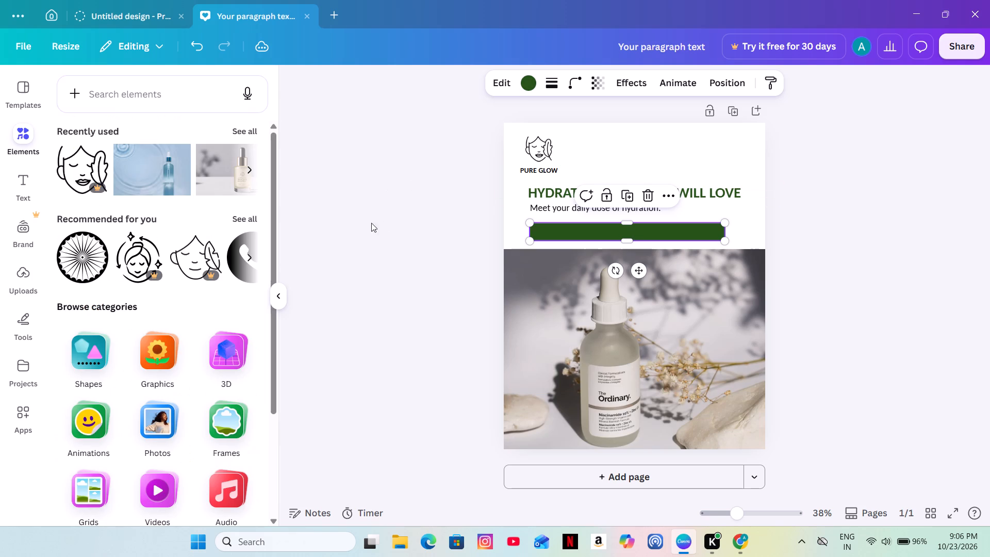
click(343, 220)
Increase the green bar's corner rounding to give it fully rounded, pill-shaped ends.
click(687, 235)
click(576, 85)
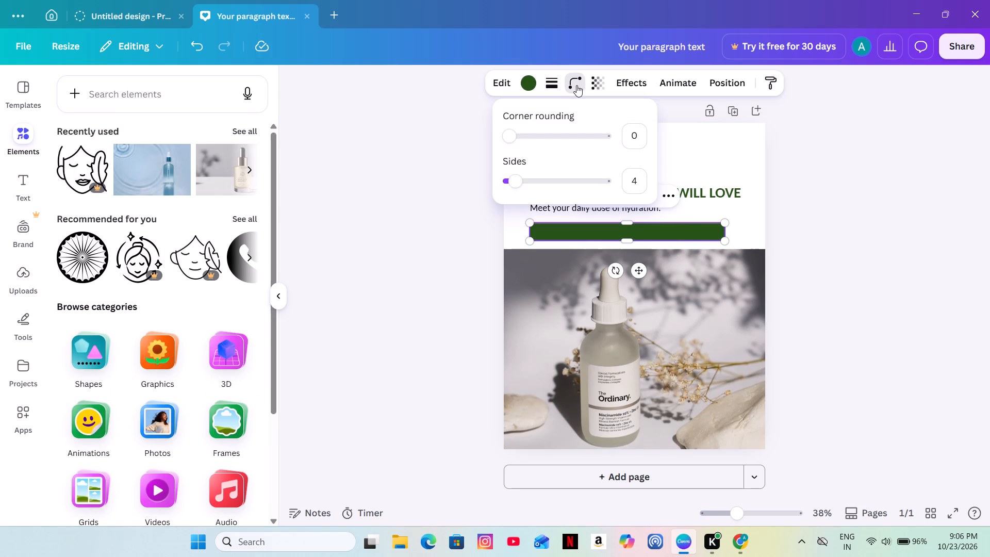
drag(511, 140, 512, 140)
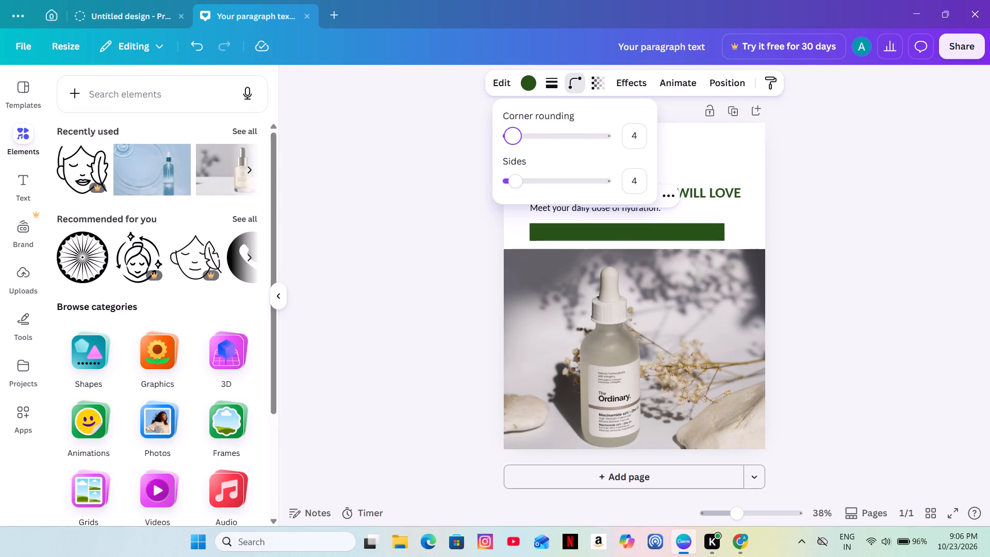
drag(512, 140, 547, 142)
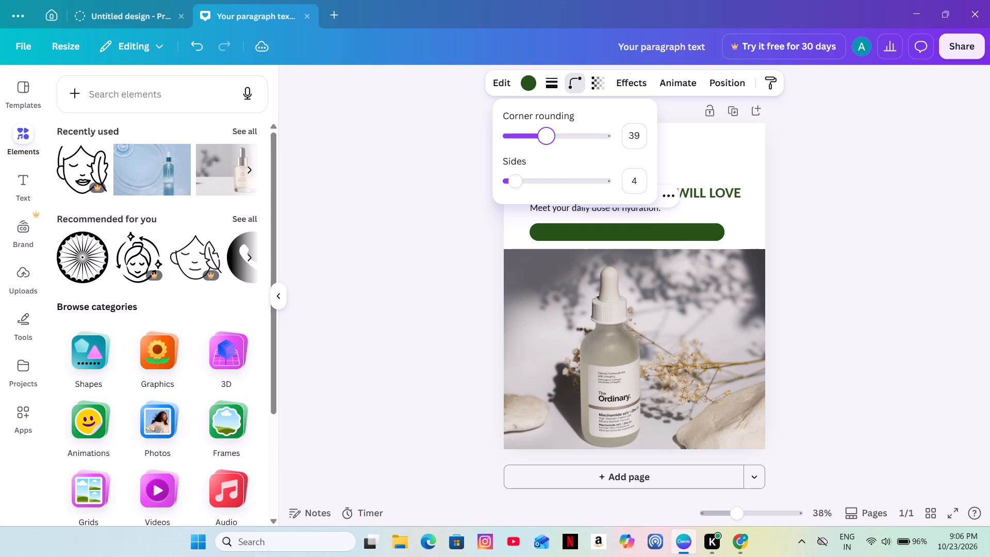
drag(547, 142, 553, 142)
click(394, 183)
click(440, 208)
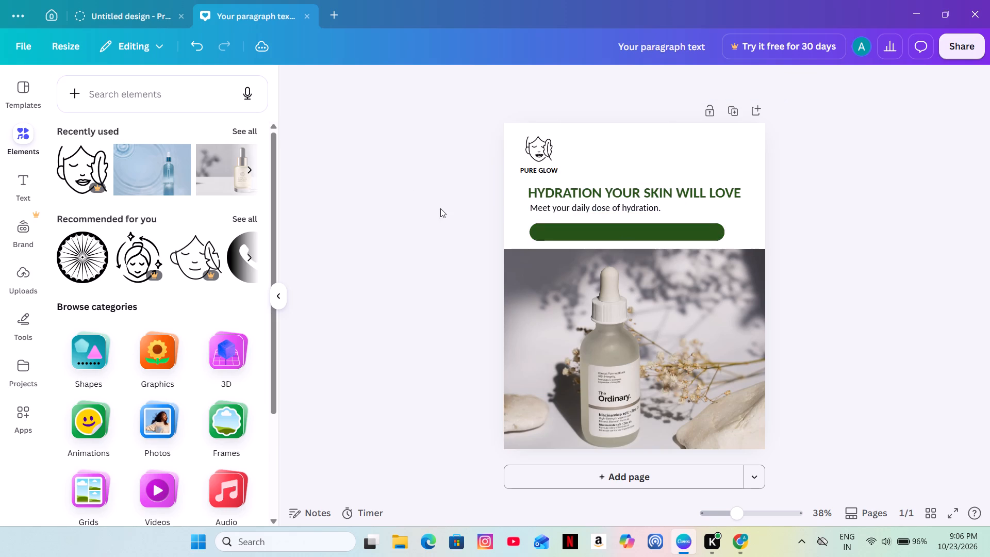
Move the green bar up closer to the supporting text.
drag(633, 228, 632, 221)
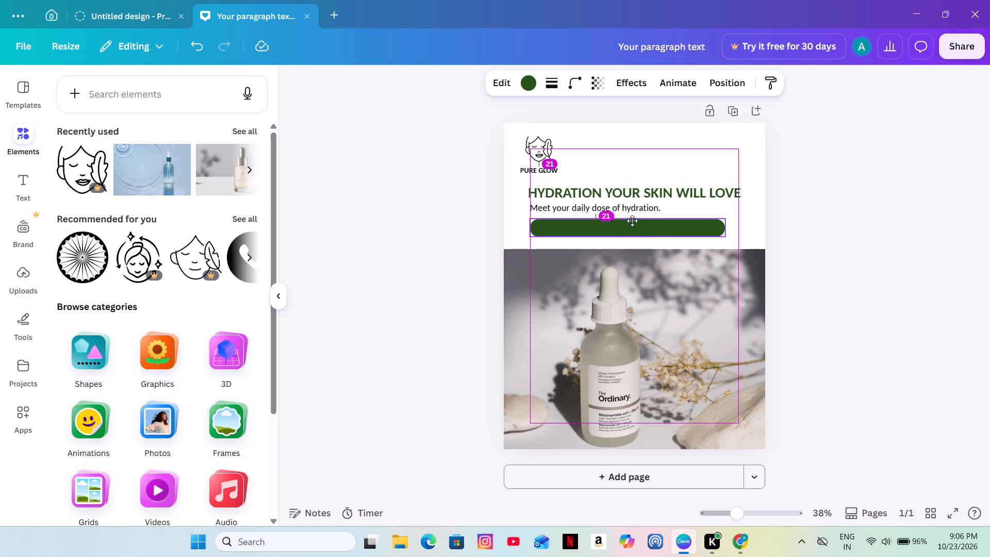
drag(632, 221, 633, 222)
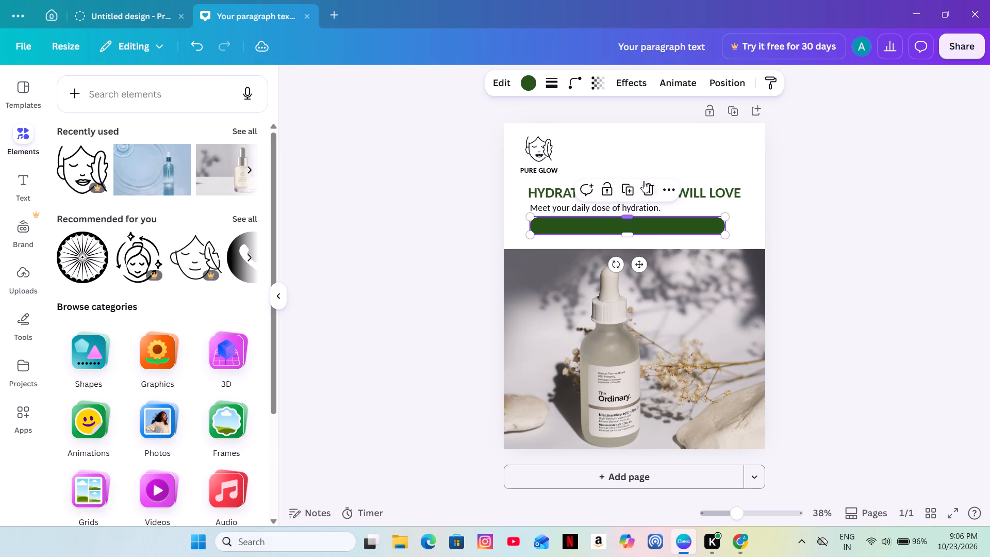
Nudge the HYDRATION YOUR SKIN WILL LOVE headline slightly right to line up with the supporting text's left edge.
click(567, 200)
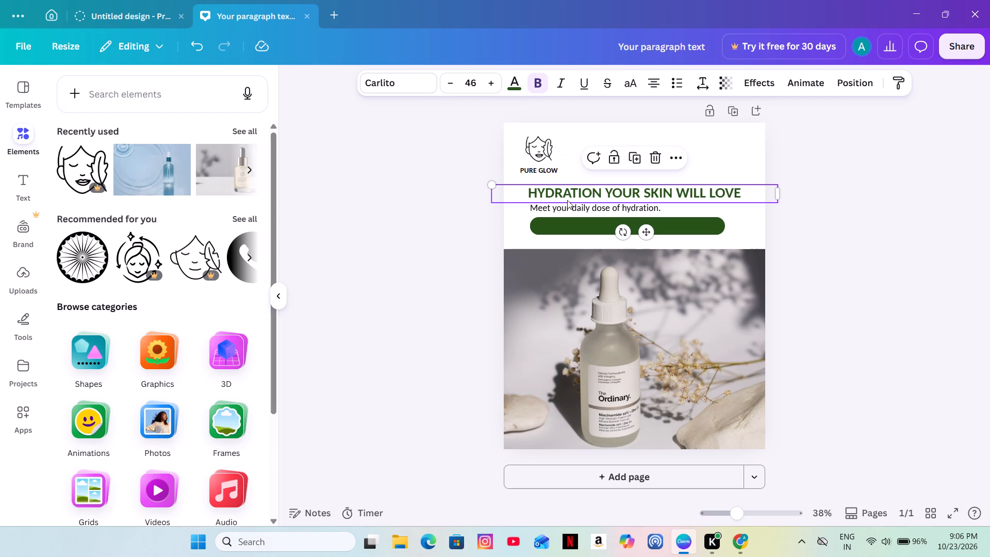
key(Right)
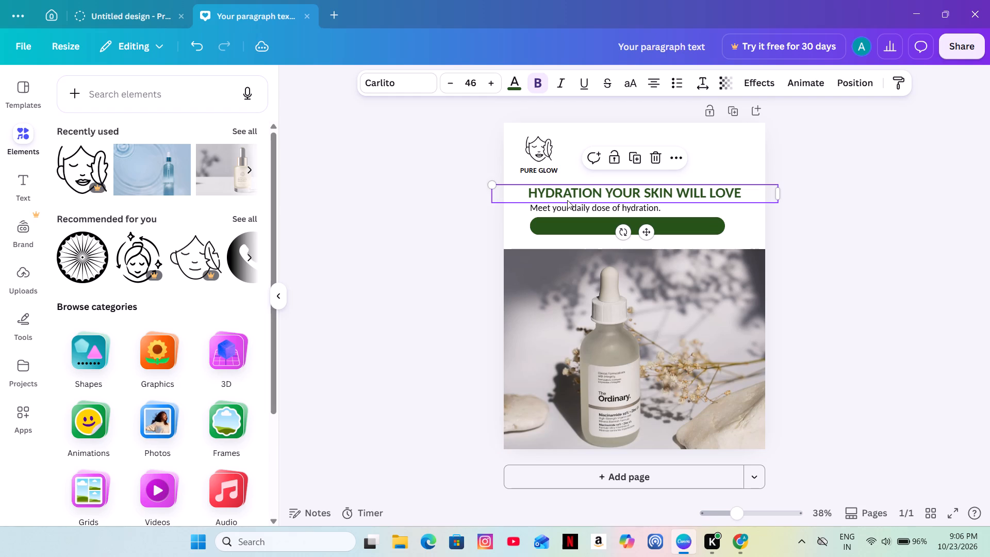
key(Right)
key(Right)
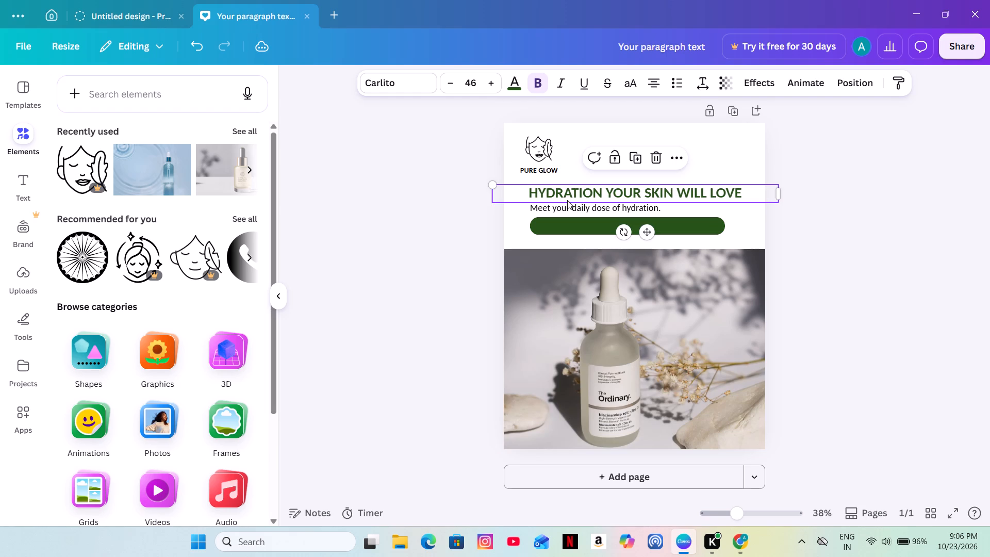
key(Left)
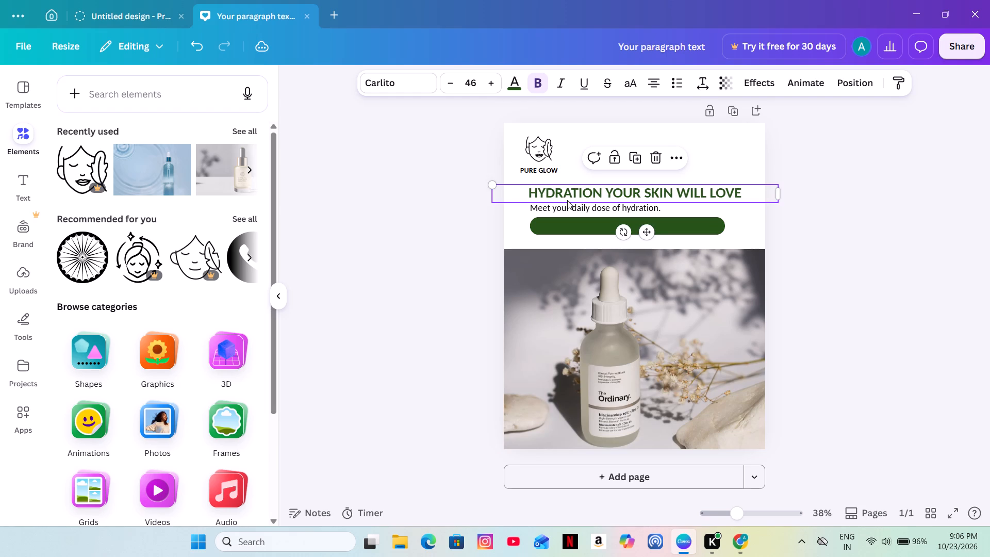
key(Right)
click(478, 206)
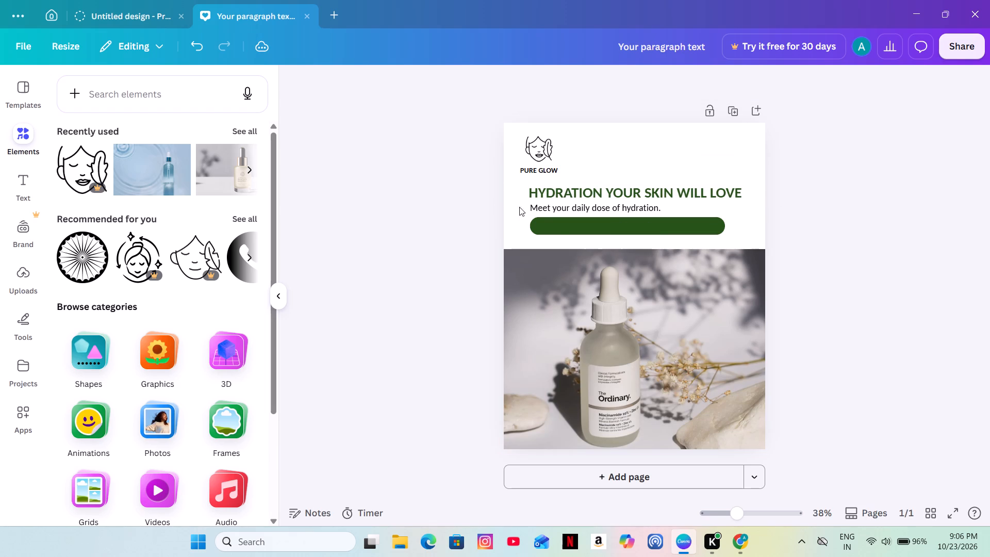
Fine-tune the green bar's position to leave a small gap below the supporting text and align its left end with the headline.
click(549, 226)
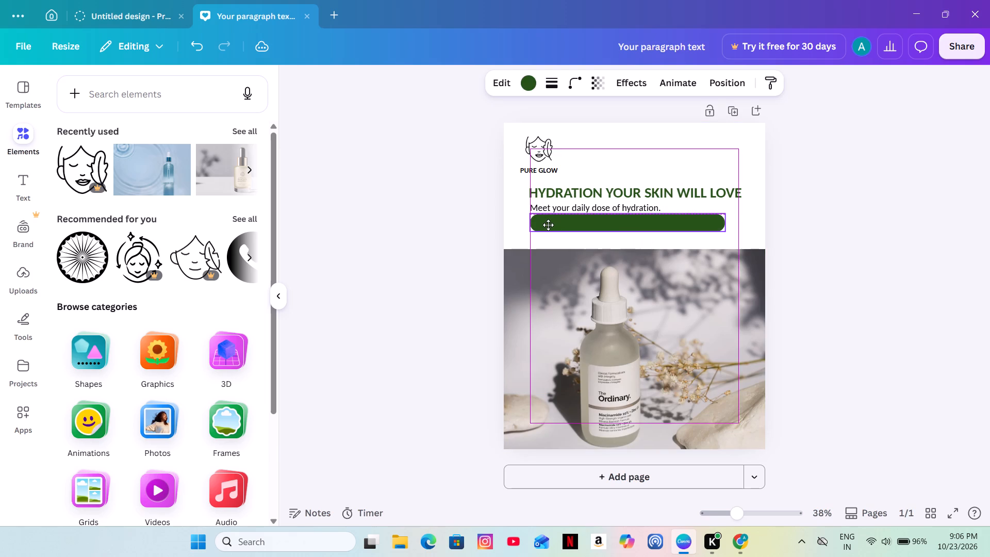
click(960, 178)
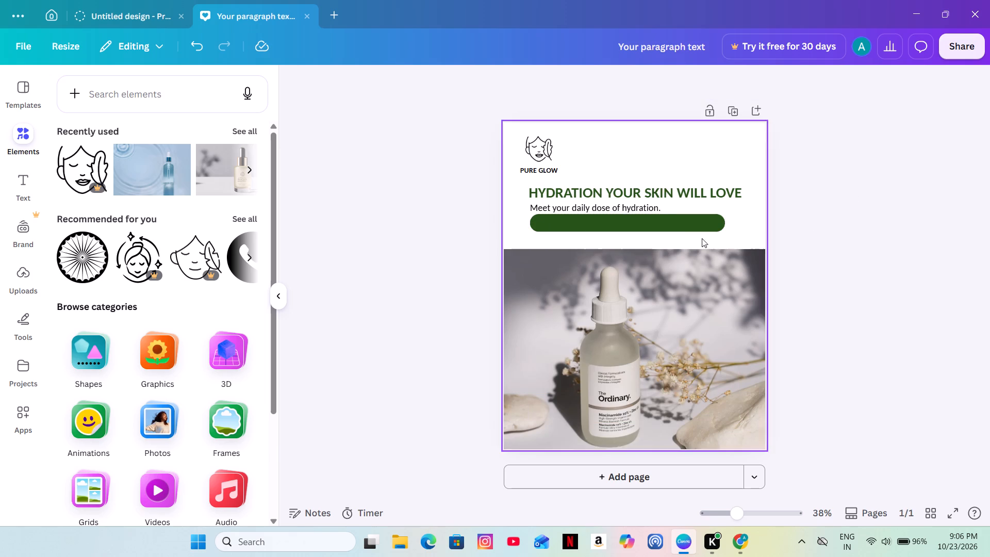
click(683, 220)
key(Down)
key(Down)
key(Down)
key(Down)
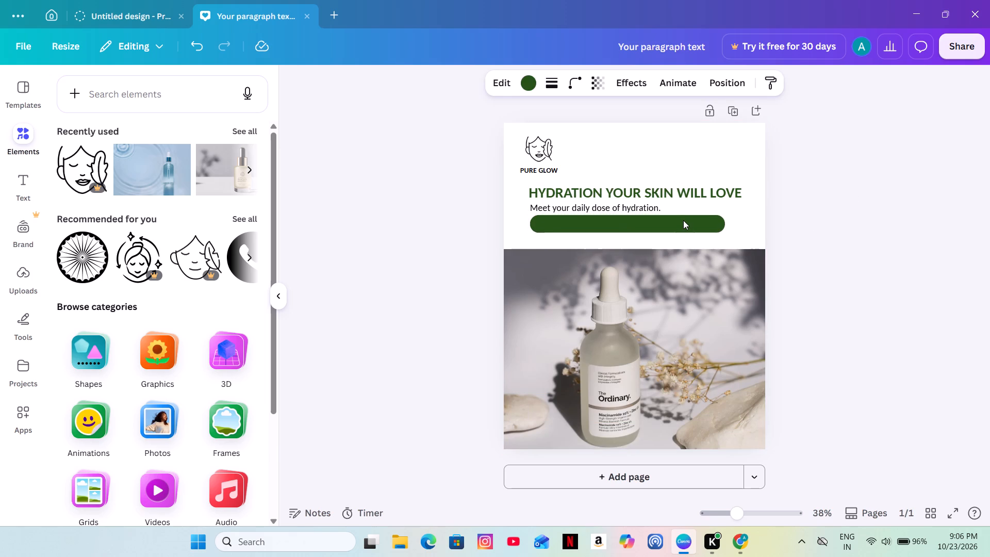
key(Down)
key(Down)
key(Down)
key(Down)
key(Down)
key(Down)
key(Left)
key(Left)
key(Left)
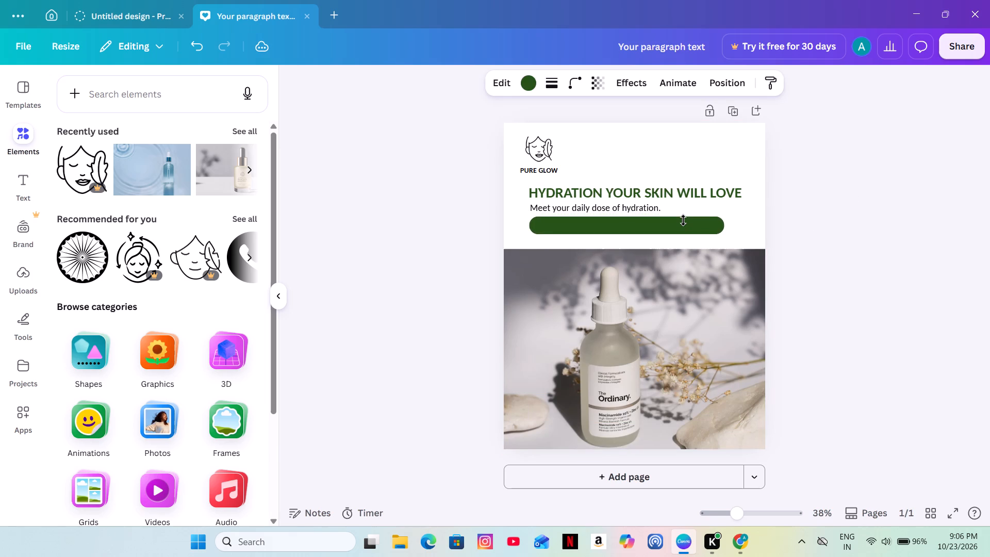
Nudge the green bar slightly left to line up with the HYDRATION YOUR SKIN WILL LOVE headline.
key(Left)
key(Left)
key(Left)
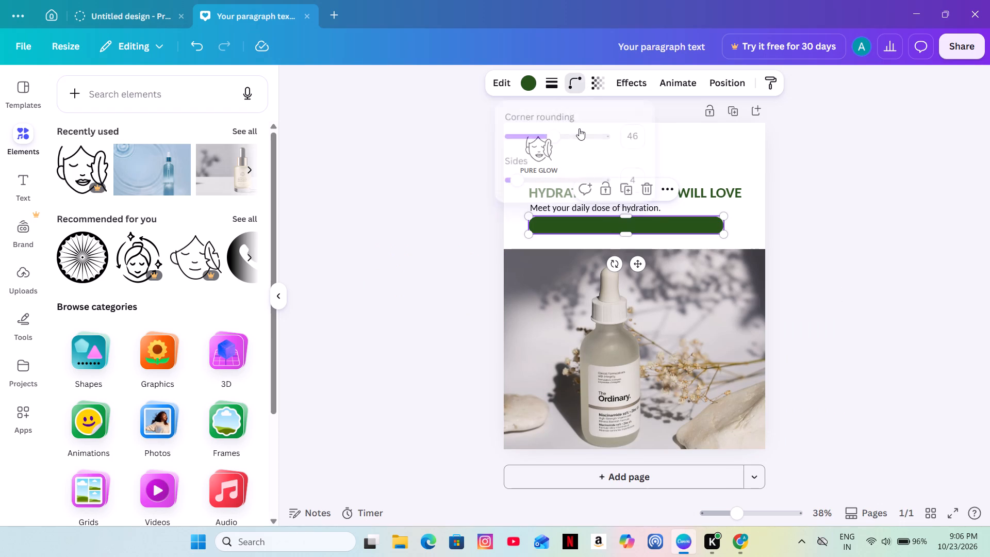
drag(555, 139, 529, 150)
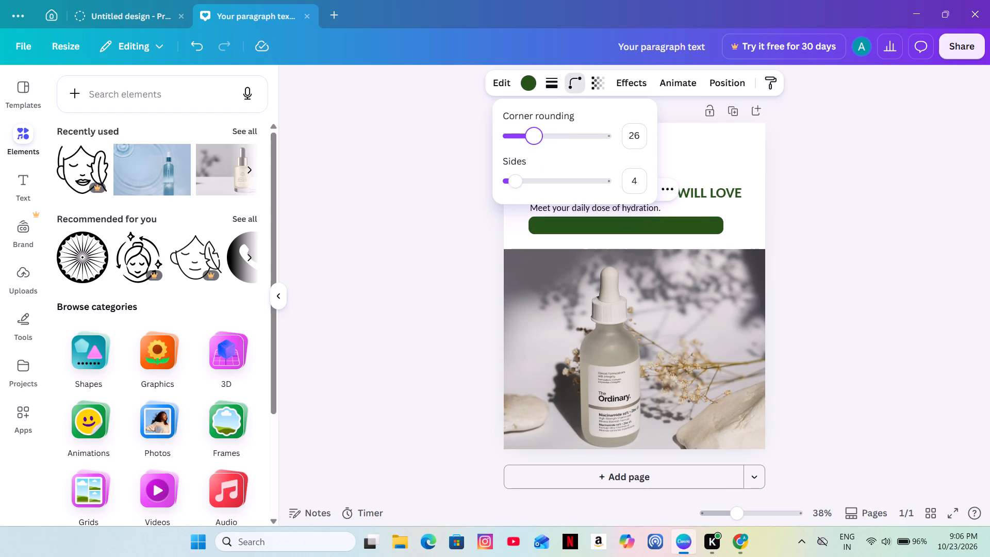
drag(529, 150, 527, 150)
click(422, 152)
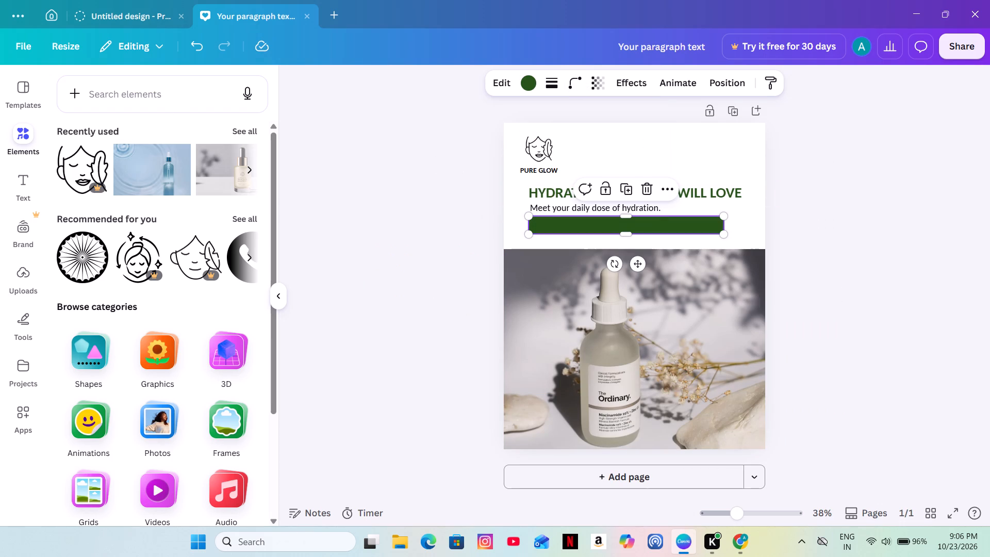
Add a text box just below the green bar.
click(26, 188)
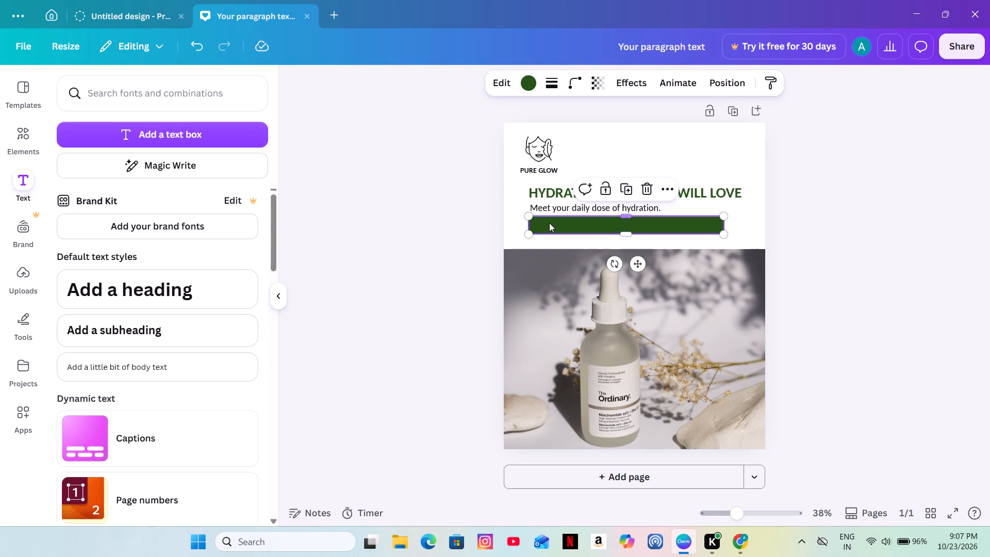
click(549, 223)
click(549, 228)
double_click(549, 228)
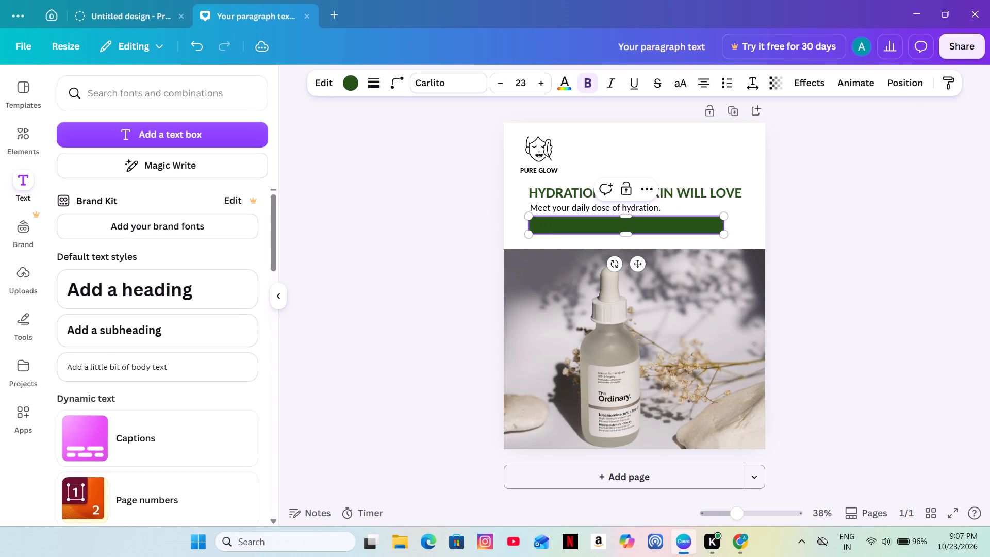
click(155, 138)
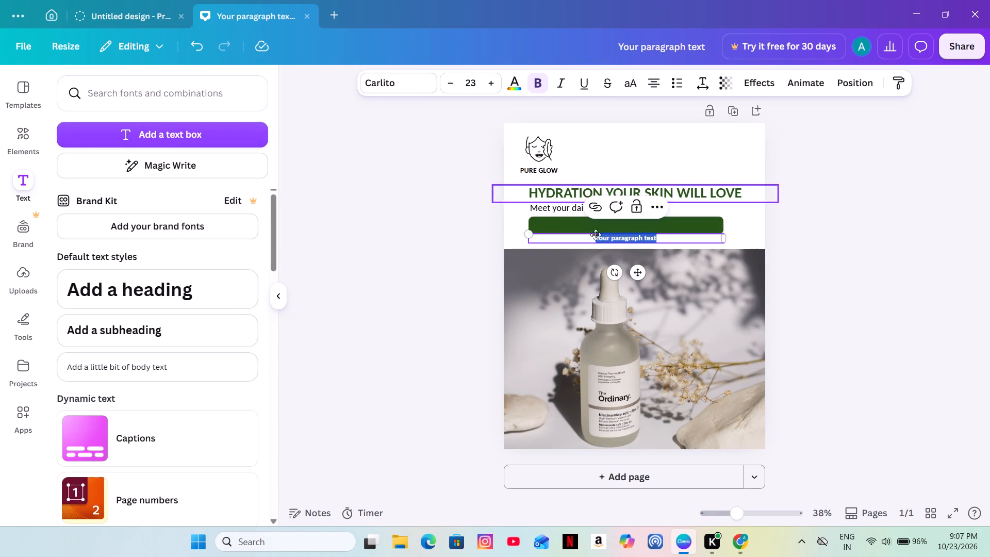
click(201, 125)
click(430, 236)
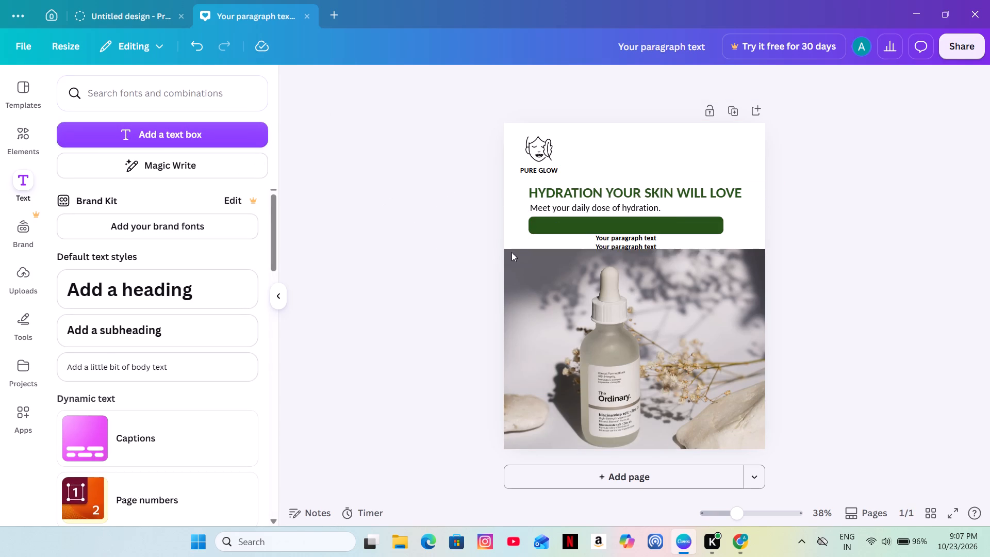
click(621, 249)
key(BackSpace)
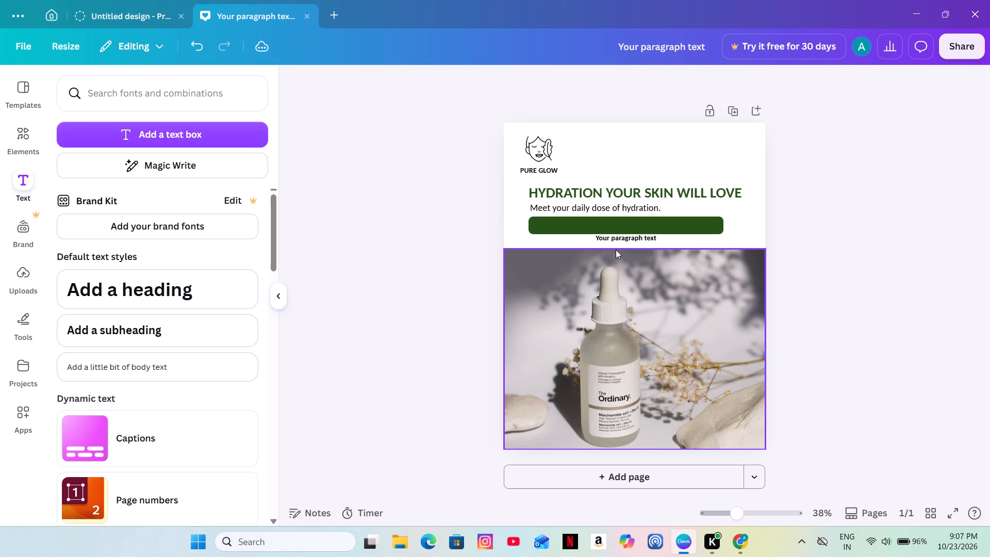
Replace the placeholder text below the green bar with DISCOVER NEW.
double_click(615, 236)
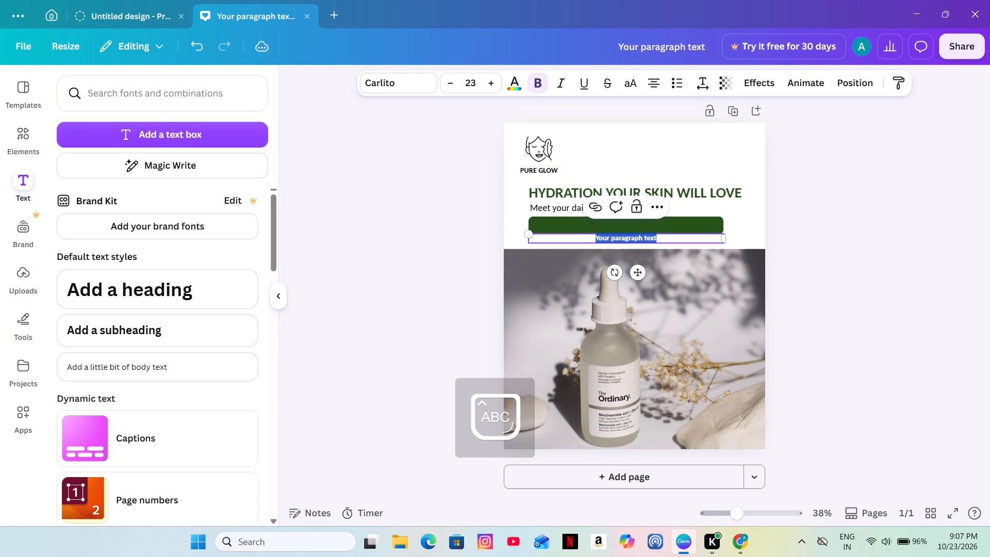
text(DI)
key(c)
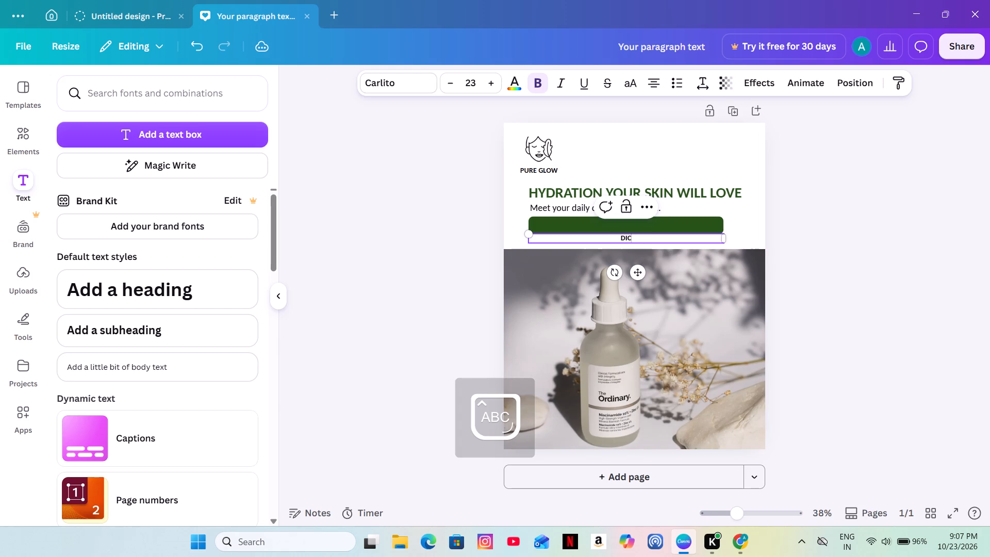
key(BackSpace)
text(SCOVER)
key(space)
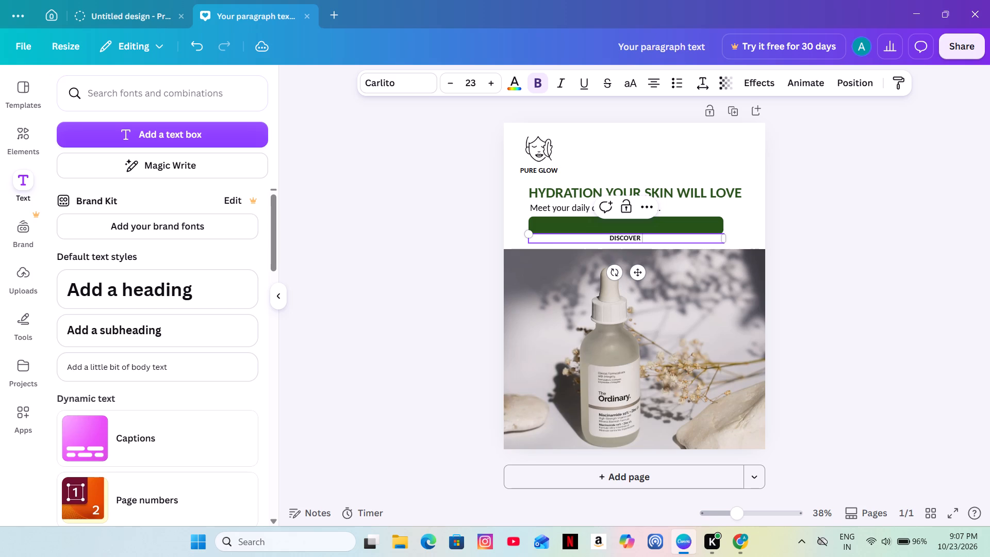
text(NEW)
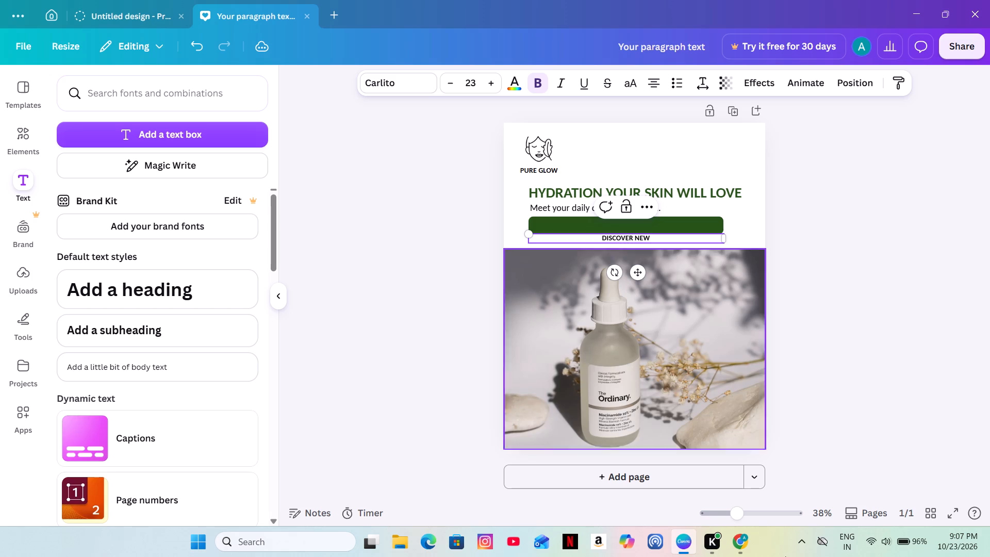
Check the button wording in the ChatGPT reference and change the text below the green bar to DISCOVER MORE.
click(747, 543)
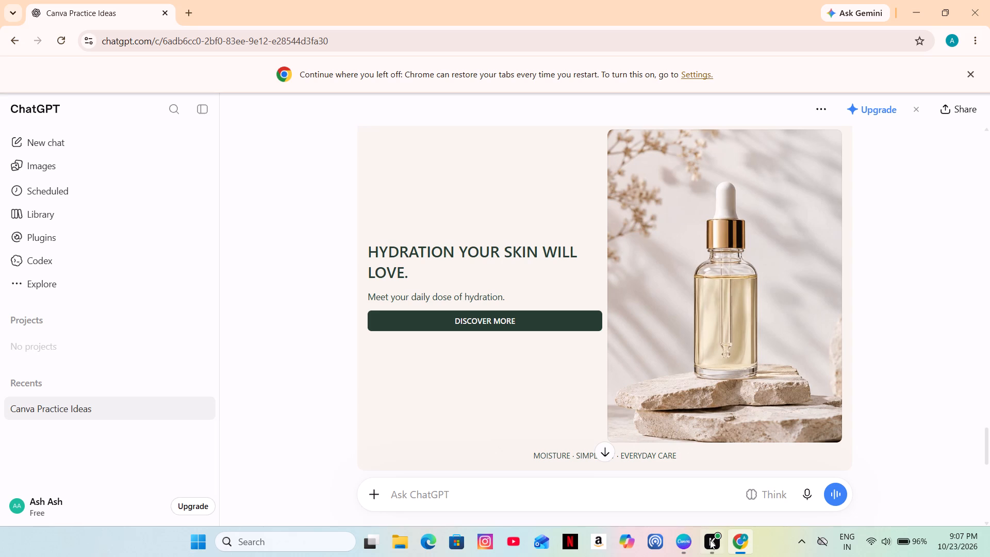
click(681, 544)
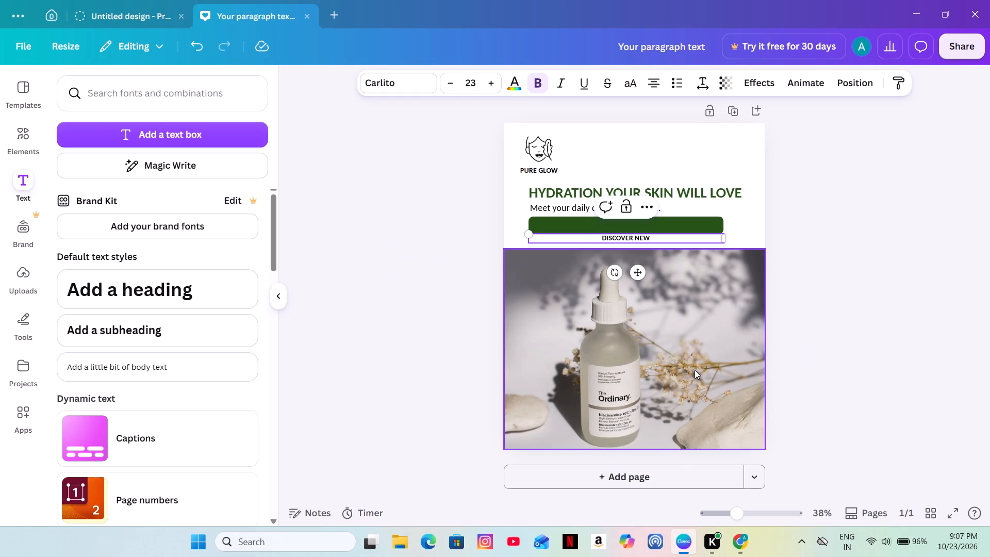
key(BackSpace)
key(BackSpace)
key(BackSpace)
key(BackSpace)
key(space)
text(MORE)
key(shift+a)
key(BackSpace)
Recolour the DISCOVER MORE text white.
key(ctrl+a)
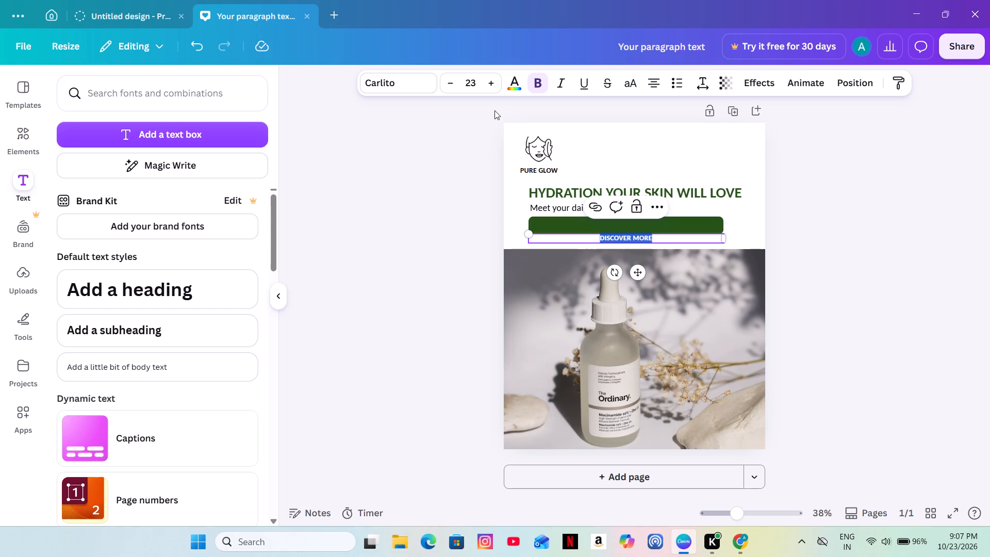
click(512, 84)
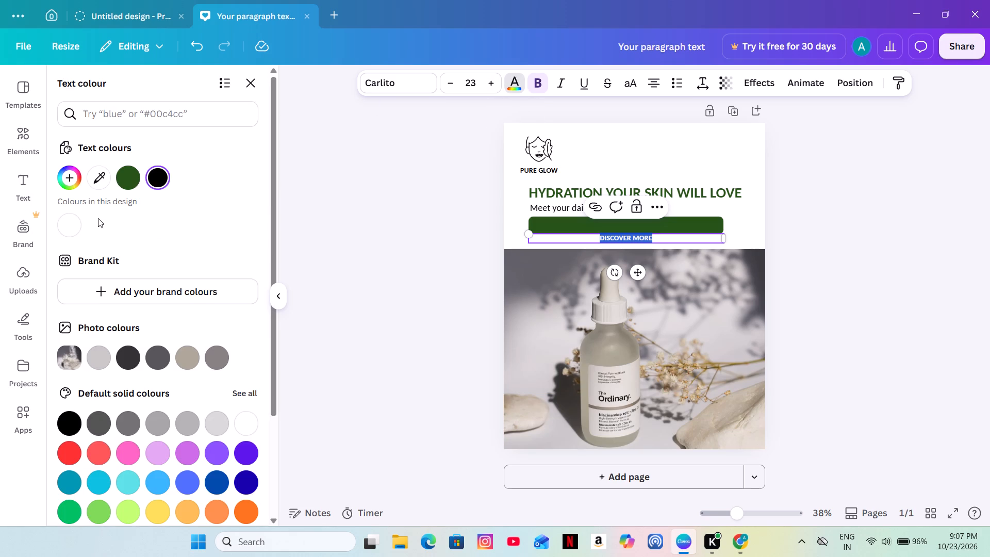
click(74, 225)
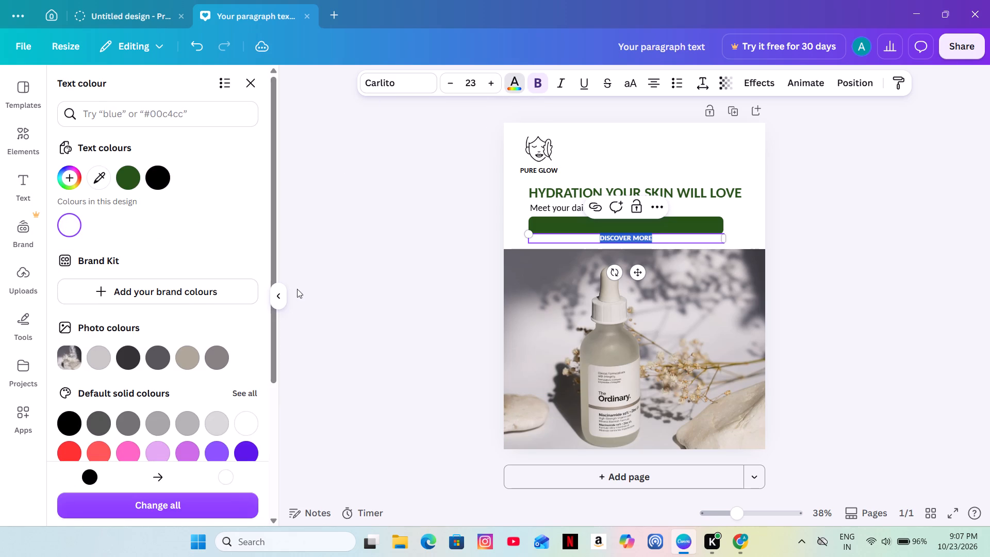
click(316, 282)
click(370, 259)
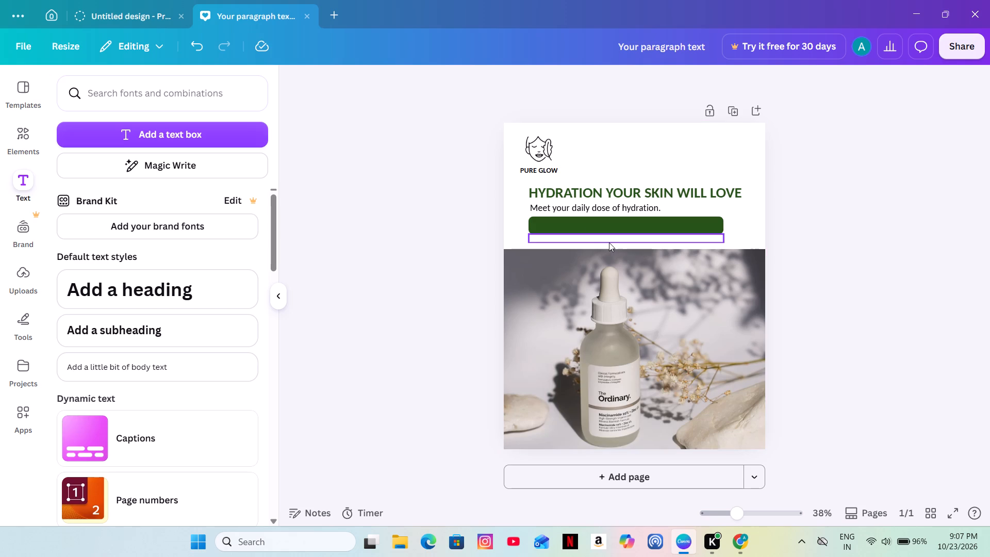
Move the DISCOVER MORE text onto the green bar and fine-tune it to sit vertically centred.
drag(612, 239, 608, 228)
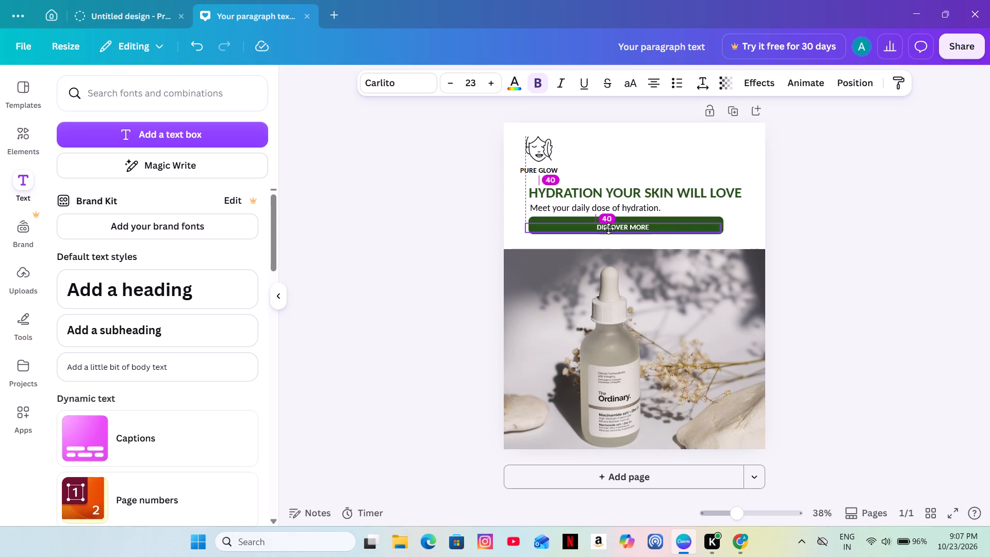
drag(608, 228, 608, 225)
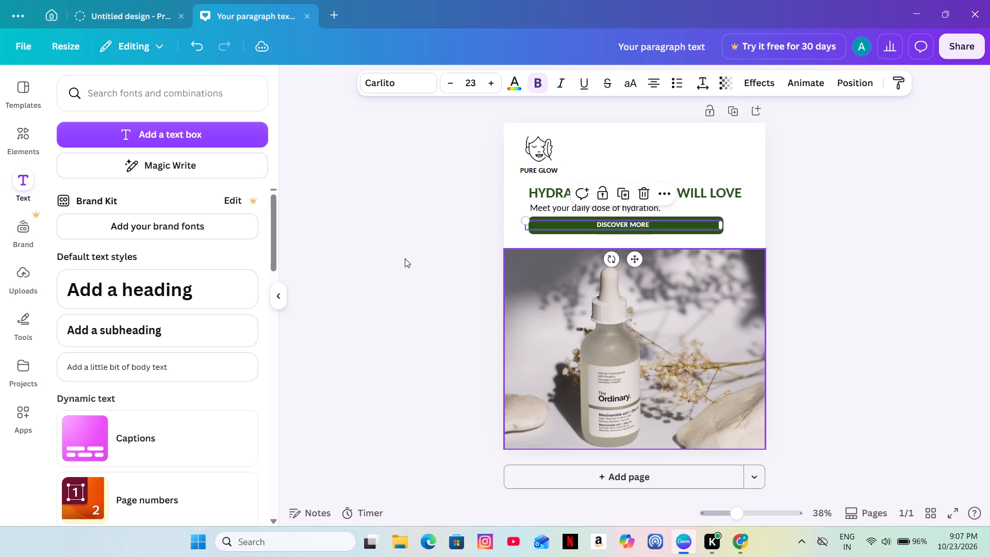
click(440, 241)
click(620, 223)
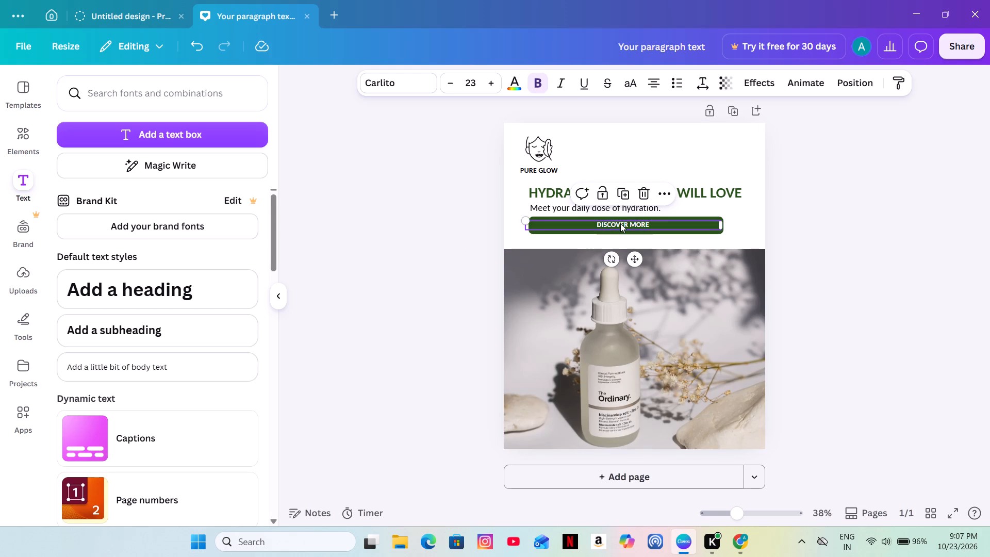
key(Down)
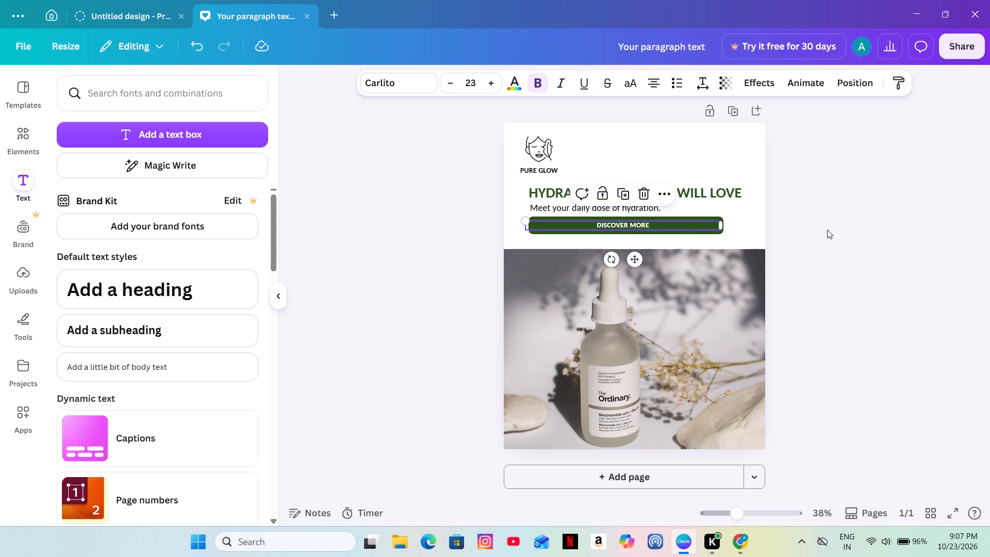
click(863, 231)
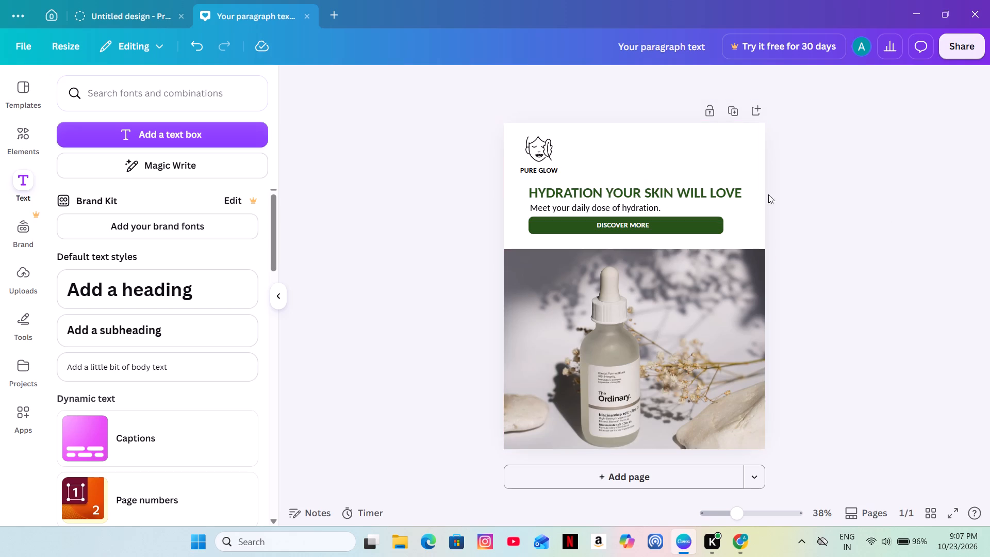
Extend the product photo's top edge up behind the headline and button to a height of about 1,168.
click(681, 165)
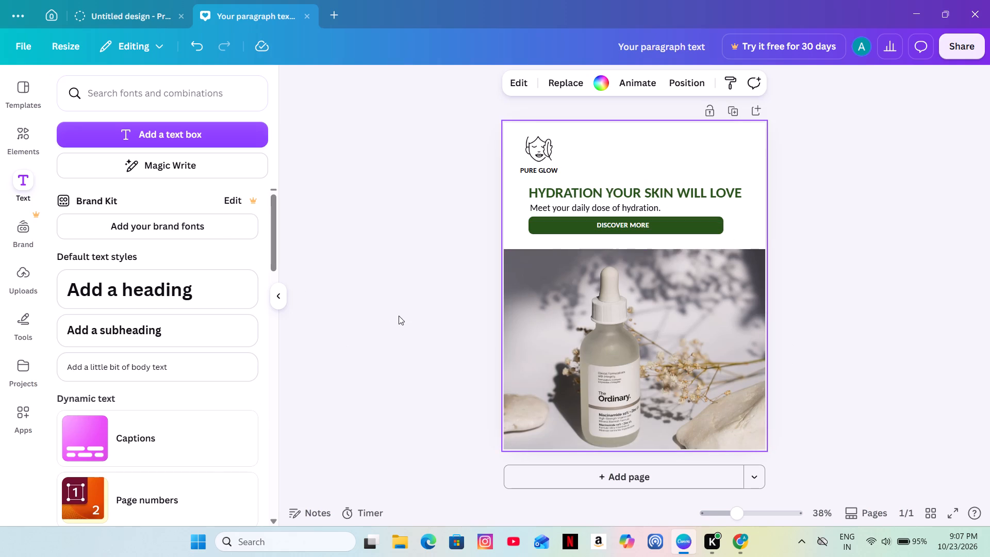
click(675, 325)
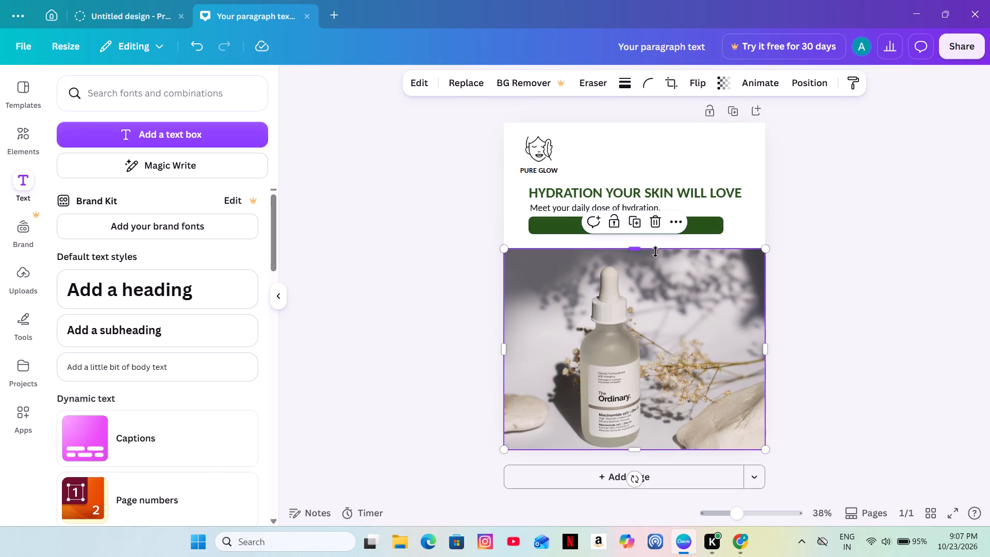
drag(640, 247, 635, 211)
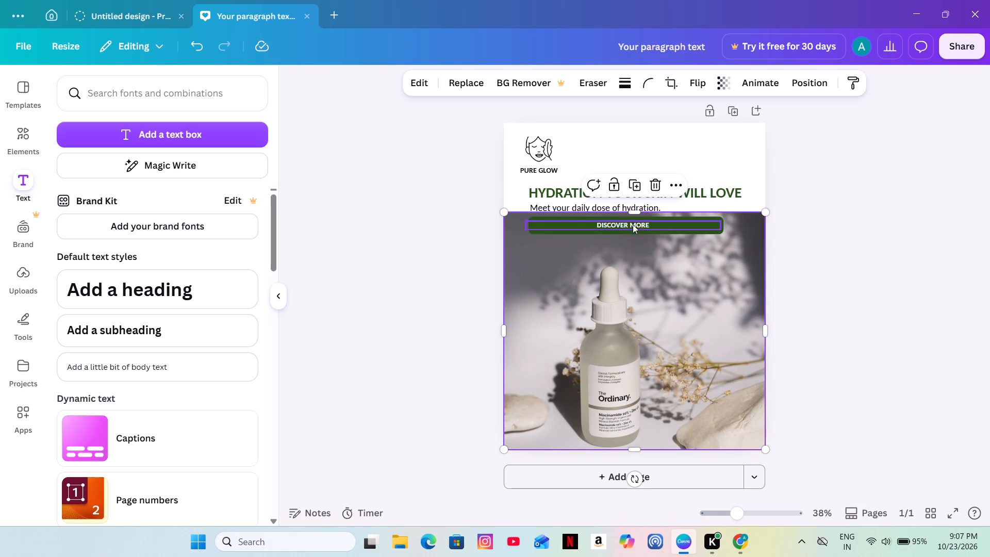
drag(634, 213, 631, 158)
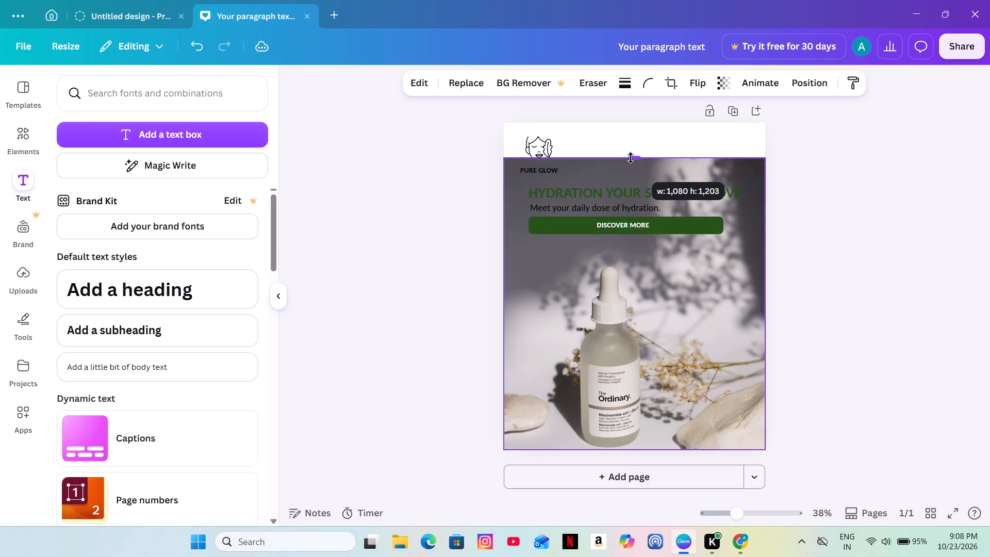
drag(631, 158, 633, 125)
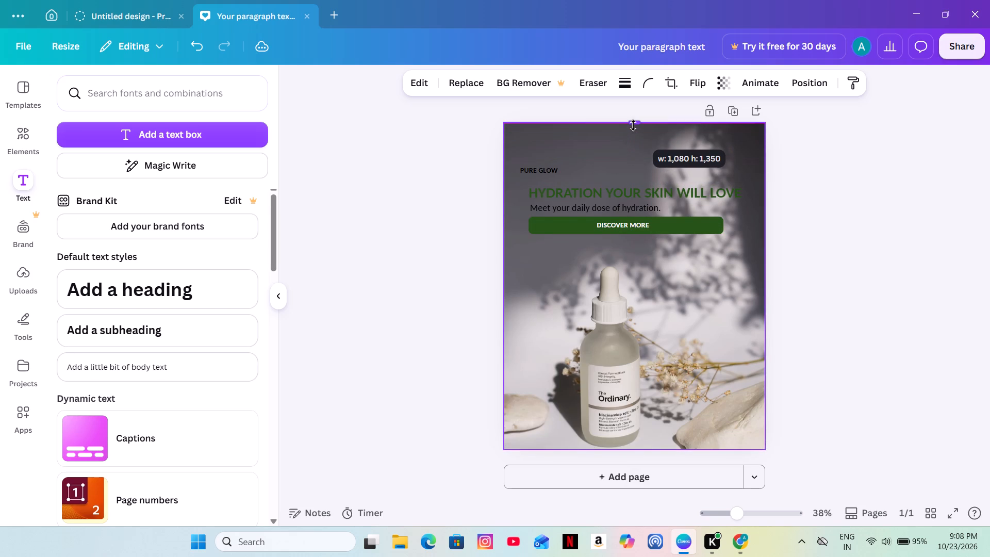
drag(633, 125, 638, 168)
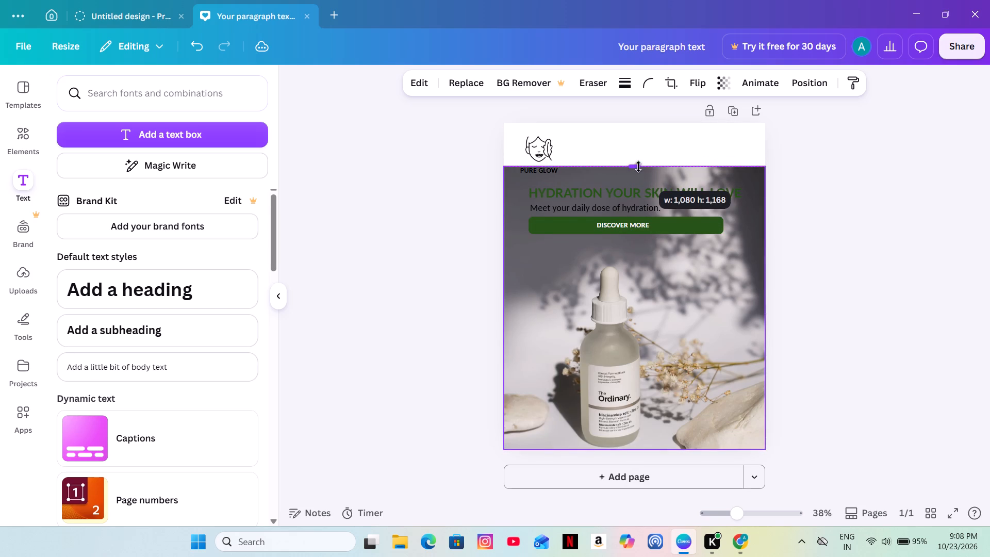
Move the face logo's layer to the top of the layer stack, above the DISCOVER MORE text.
click(549, 157)
right_click(549, 157)
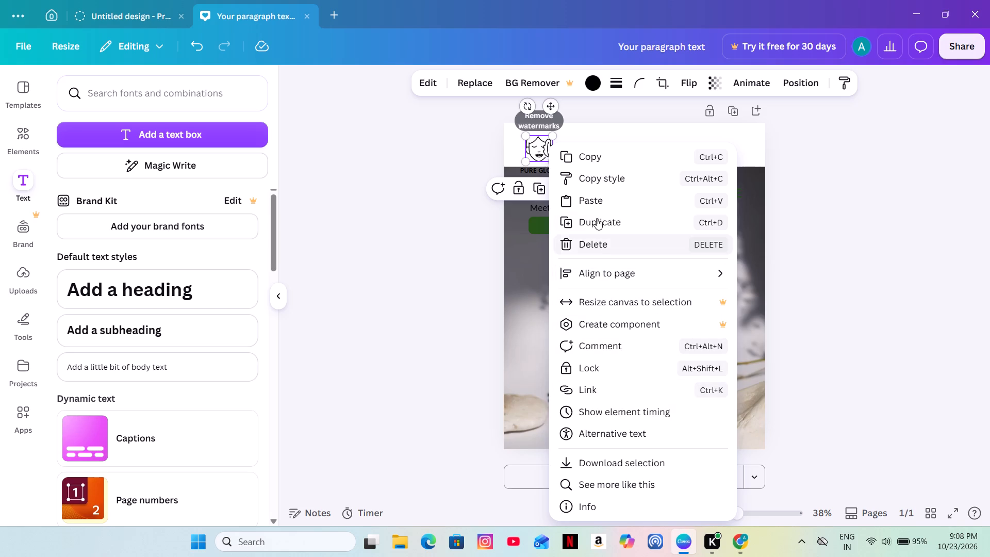
click(479, 197)
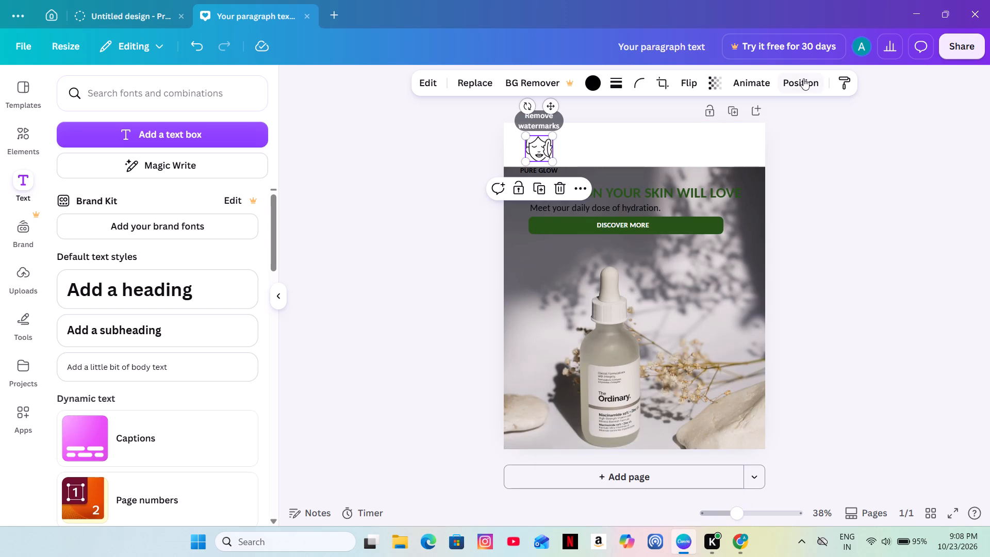
click(803, 78)
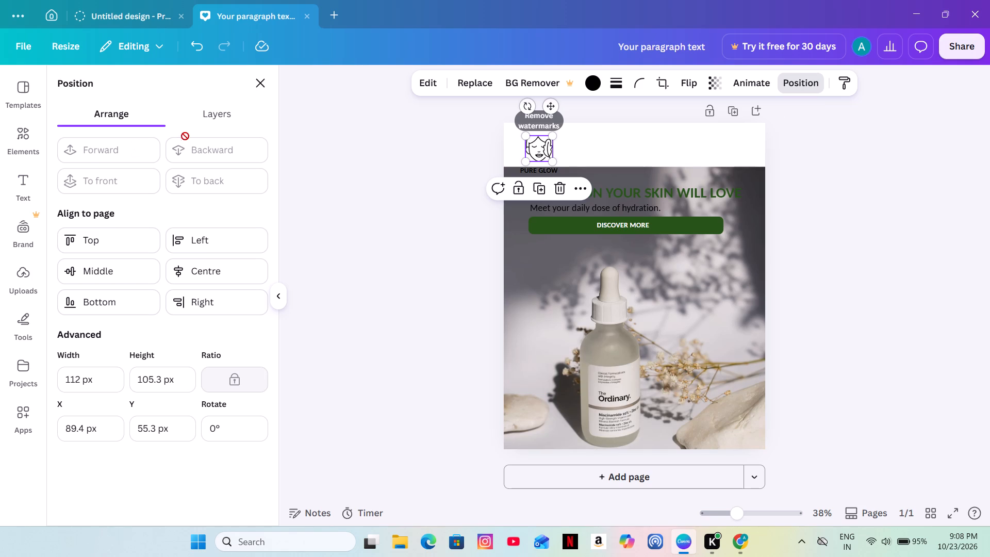
click(214, 121)
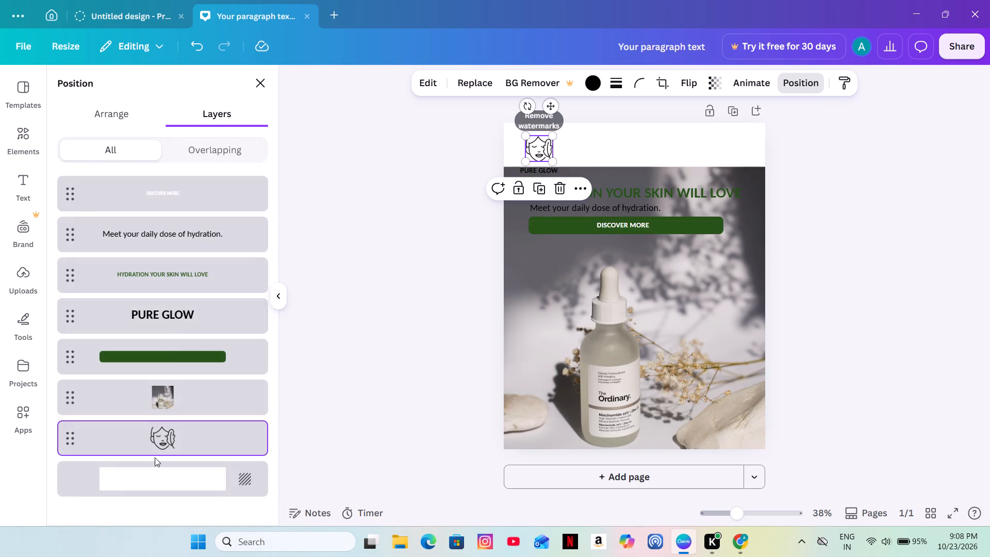
drag(156, 444, 187, 201)
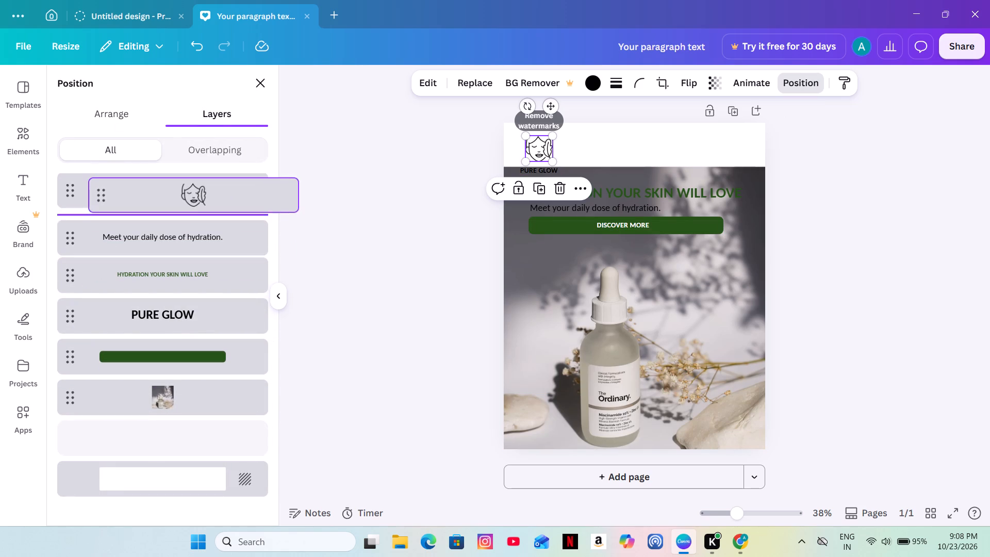
drag(187, 201, 183, 185)
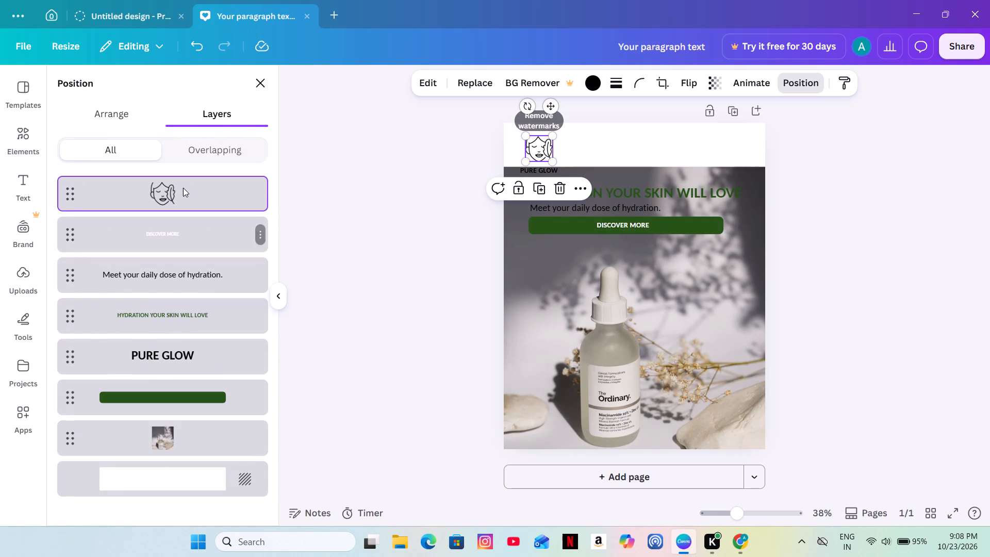
click(392, 256)
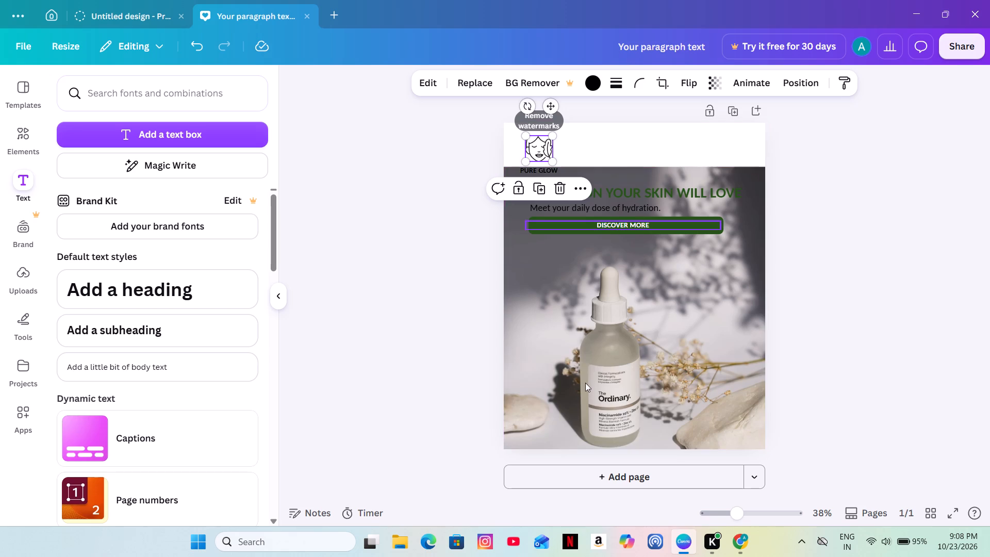
Extend the product photo's top edge up to the top of the page so it fills the whole design.
click(520, 375)
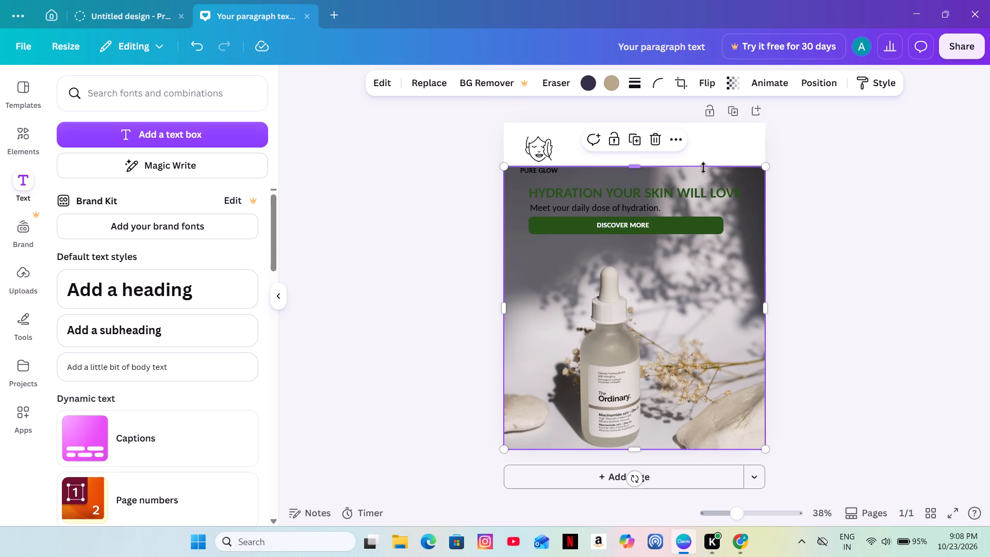
drag(635, 166, 635, 122)
click(476, 183)
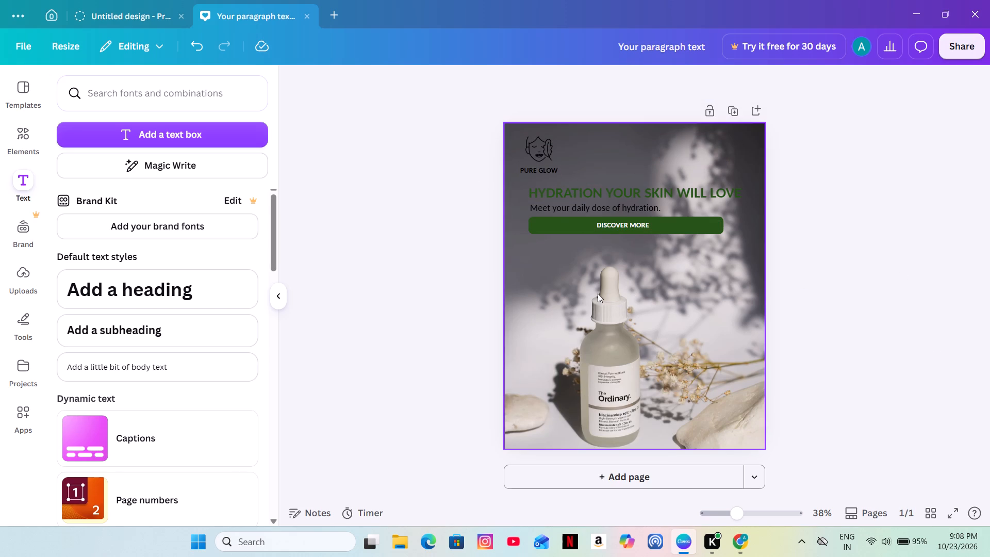
Recolour the face logo above PURE GLOW white.
key(ctrl+equal)
scroll(609, 286, up, 5)
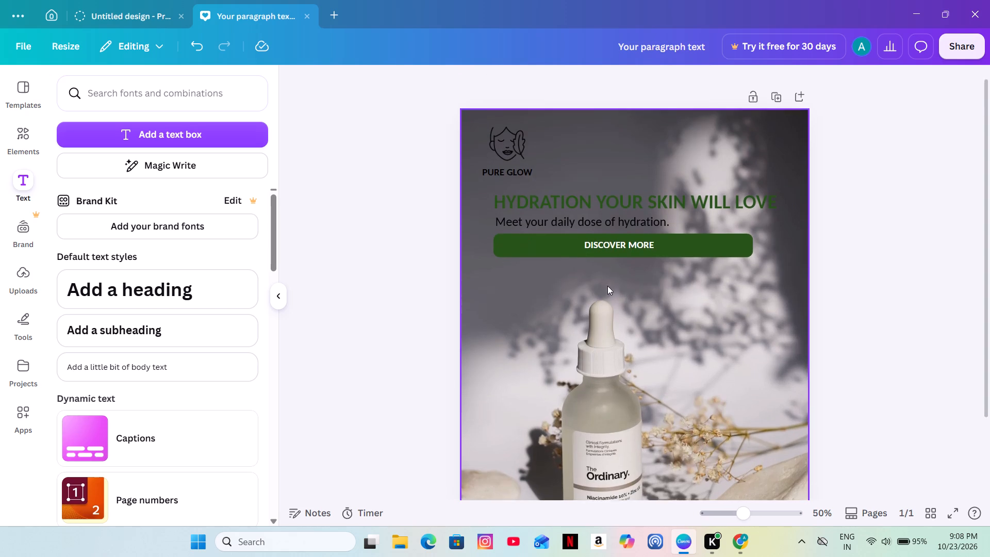
scroll(607, 286, up, 3)
click(513, 161)
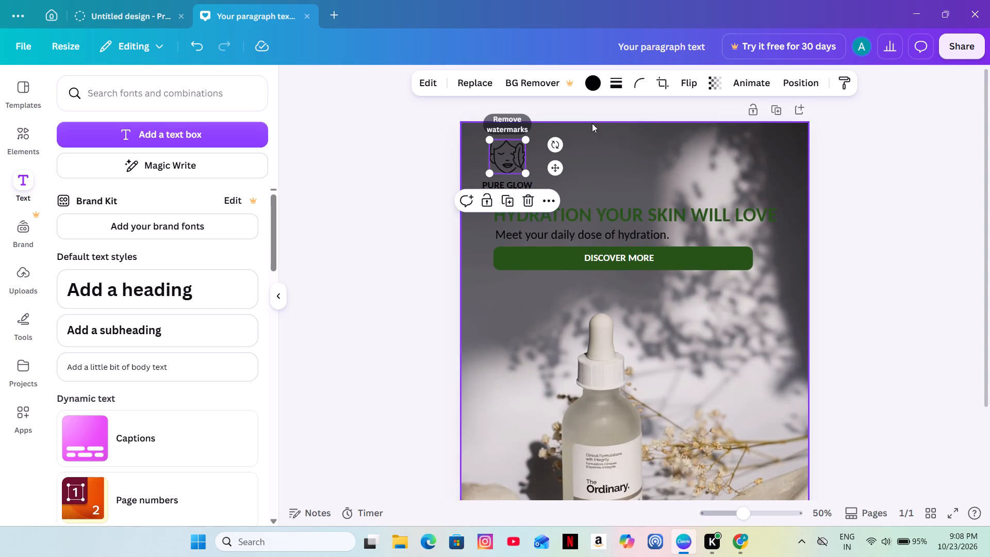
click(589, 80)
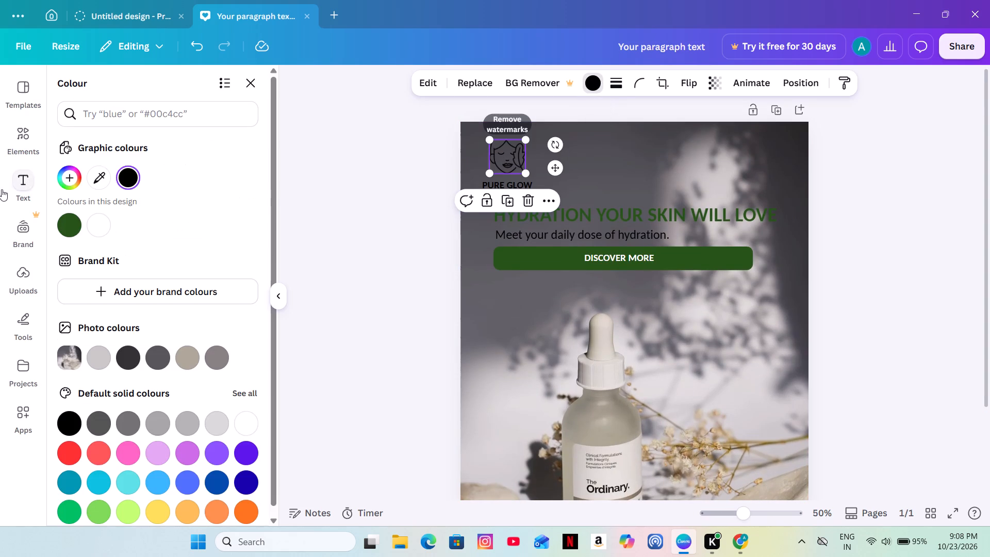
click(92, 224)
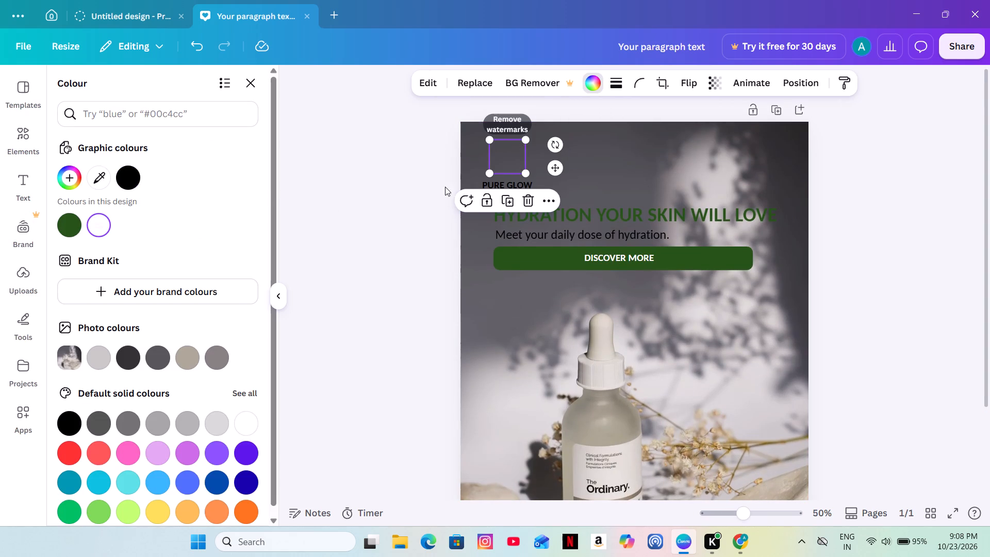
click(386, 189)
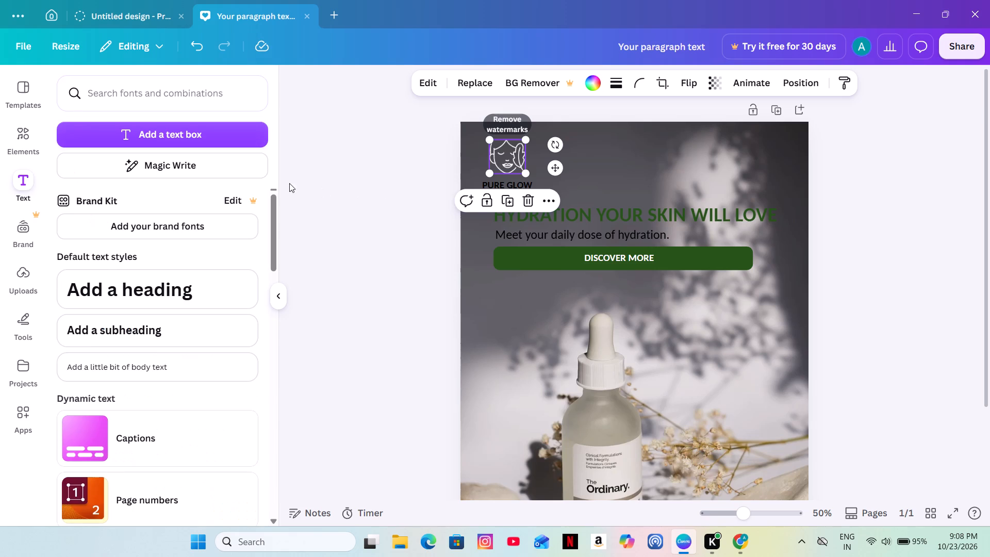
click(383, 174)
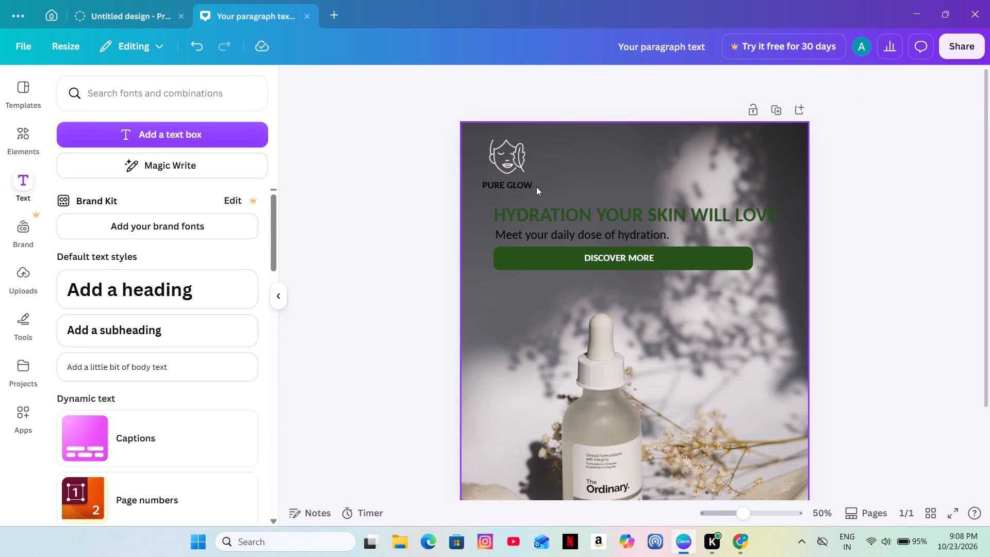
Recolour the PURE GLOW text white (#ffffff).
click(519, 190)
click(513, 85)
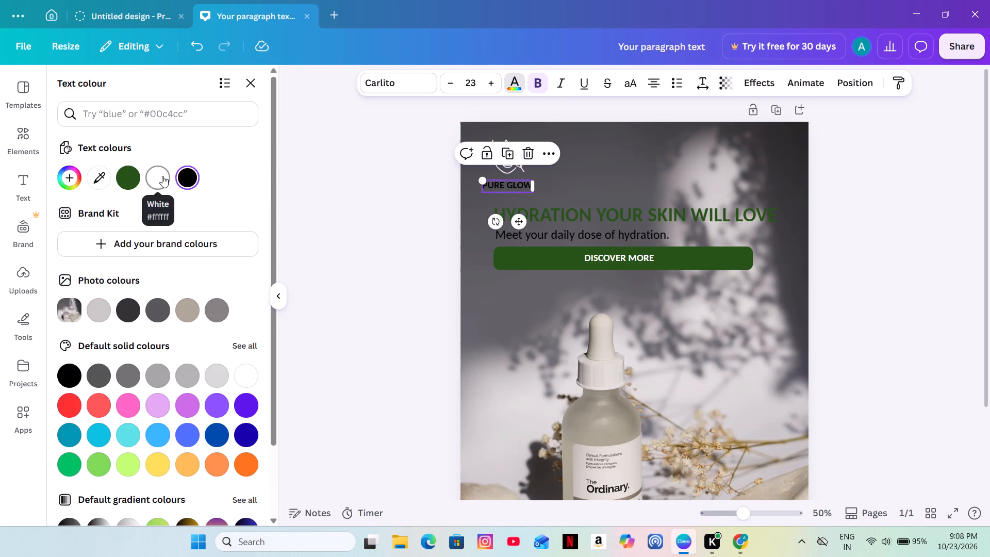
click(162, 176)
click(359, 186)
click(409, 201)
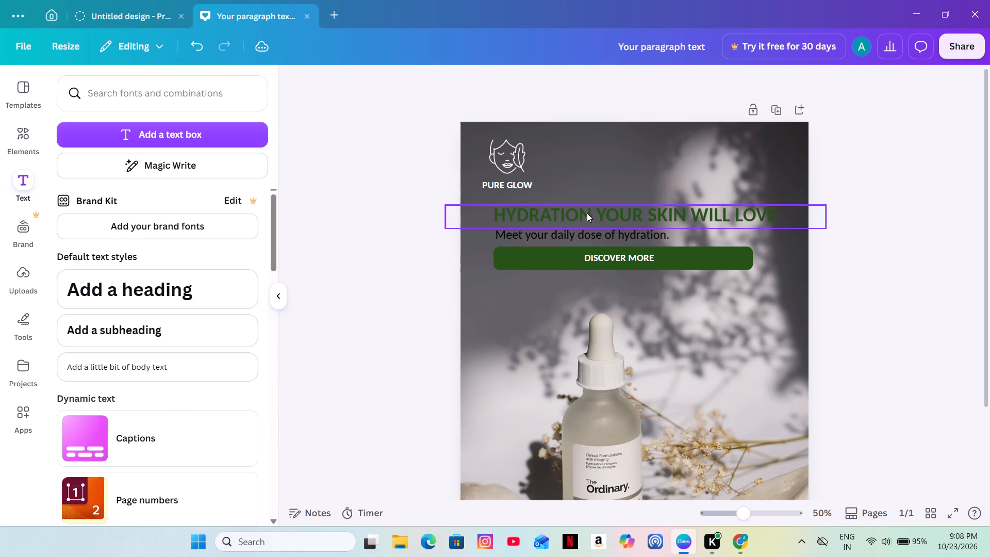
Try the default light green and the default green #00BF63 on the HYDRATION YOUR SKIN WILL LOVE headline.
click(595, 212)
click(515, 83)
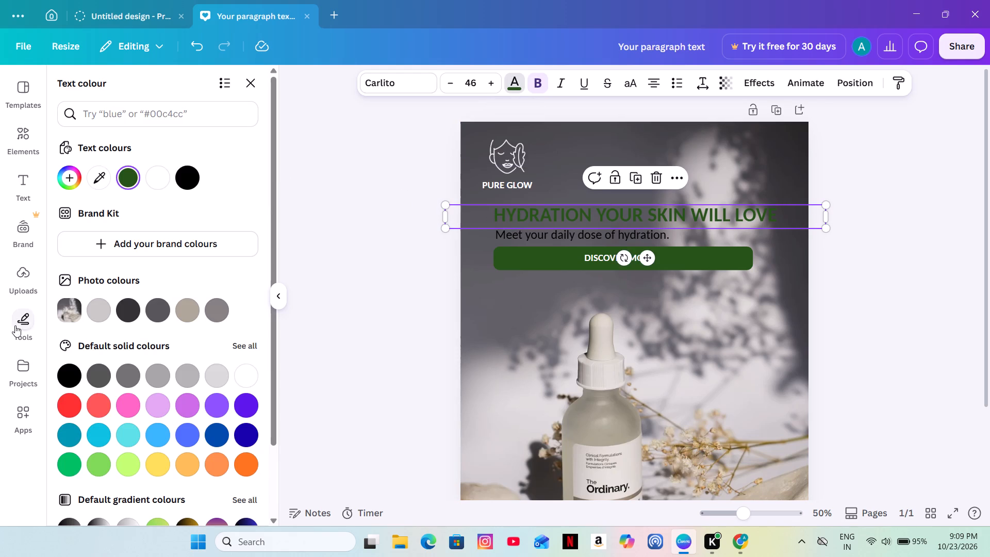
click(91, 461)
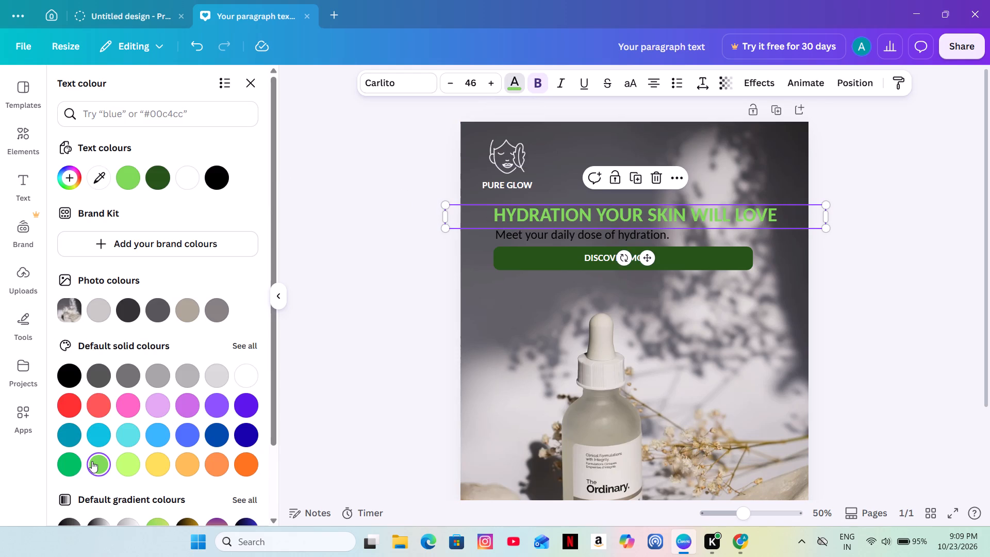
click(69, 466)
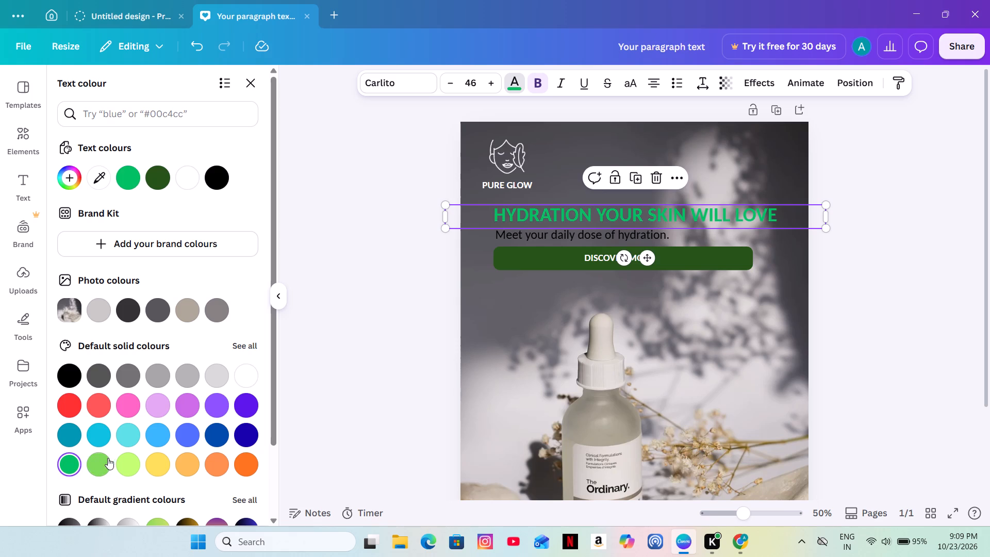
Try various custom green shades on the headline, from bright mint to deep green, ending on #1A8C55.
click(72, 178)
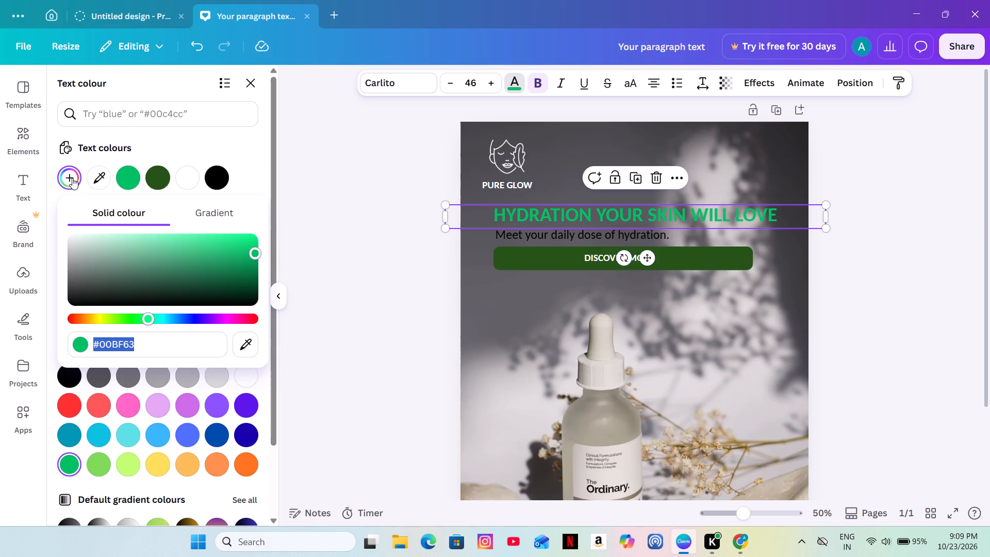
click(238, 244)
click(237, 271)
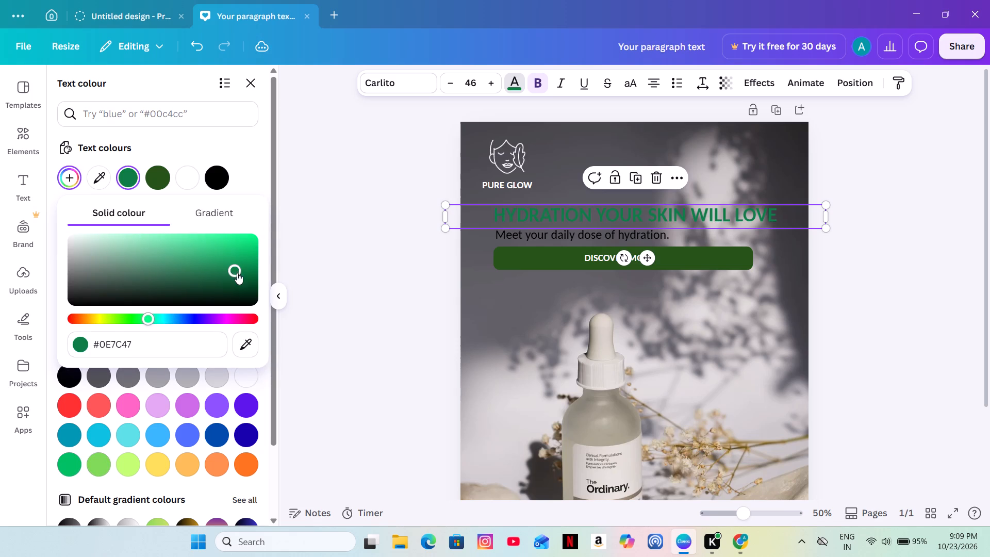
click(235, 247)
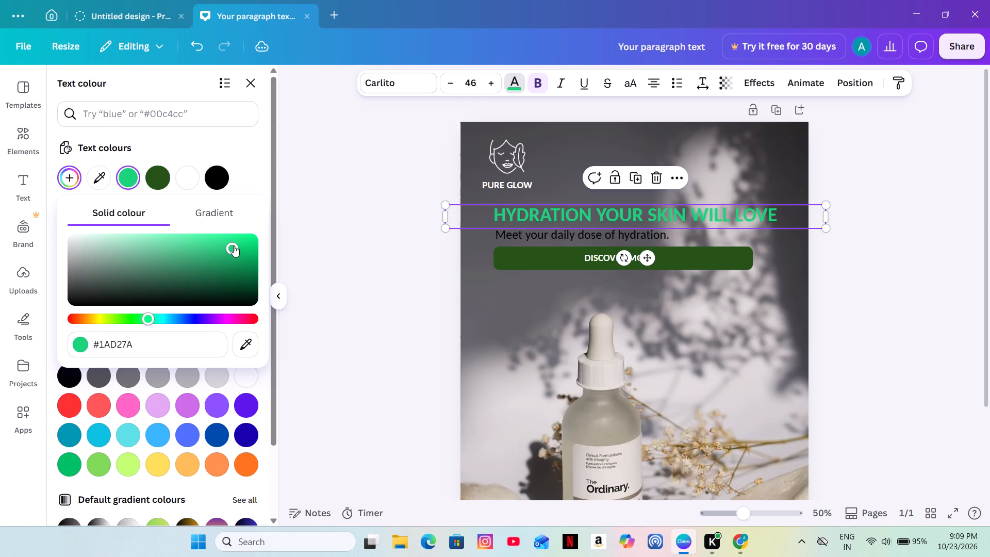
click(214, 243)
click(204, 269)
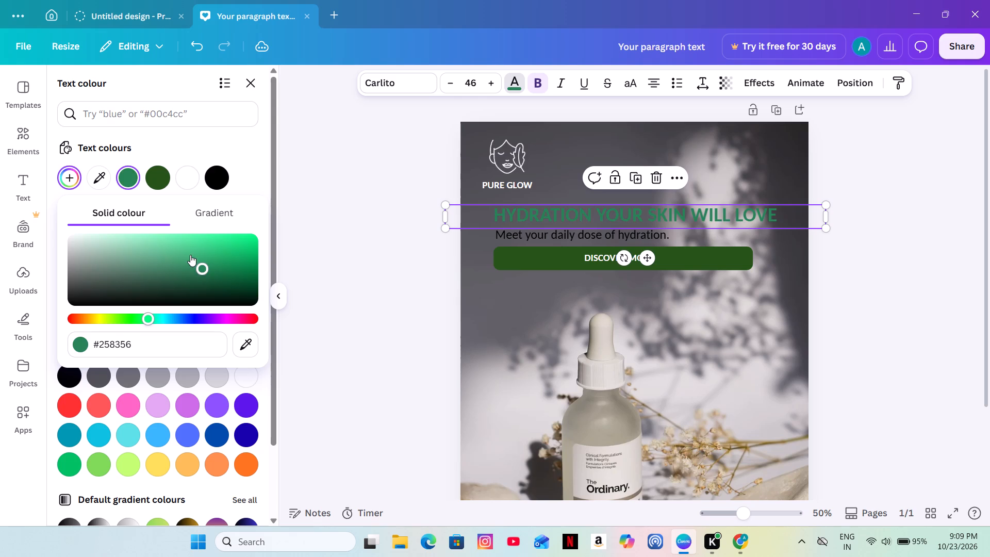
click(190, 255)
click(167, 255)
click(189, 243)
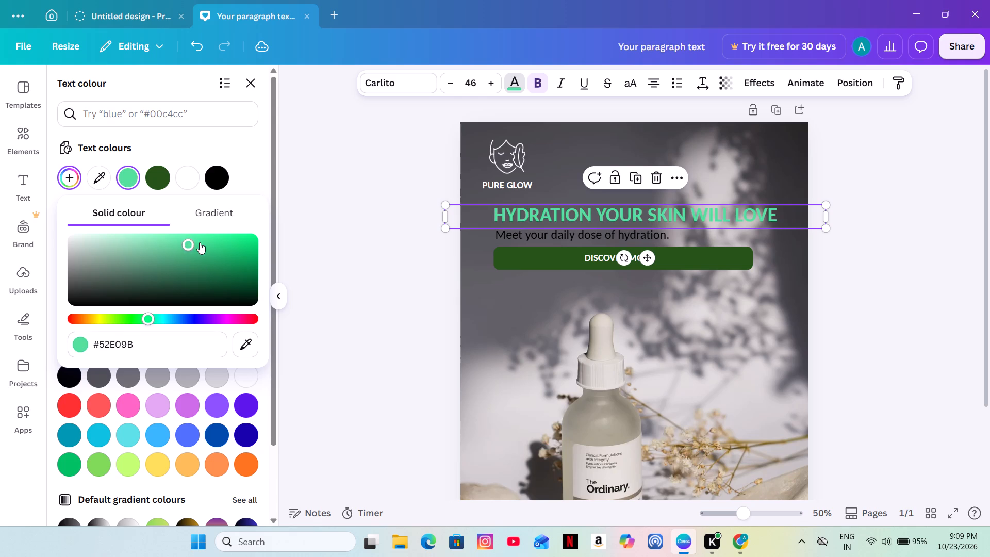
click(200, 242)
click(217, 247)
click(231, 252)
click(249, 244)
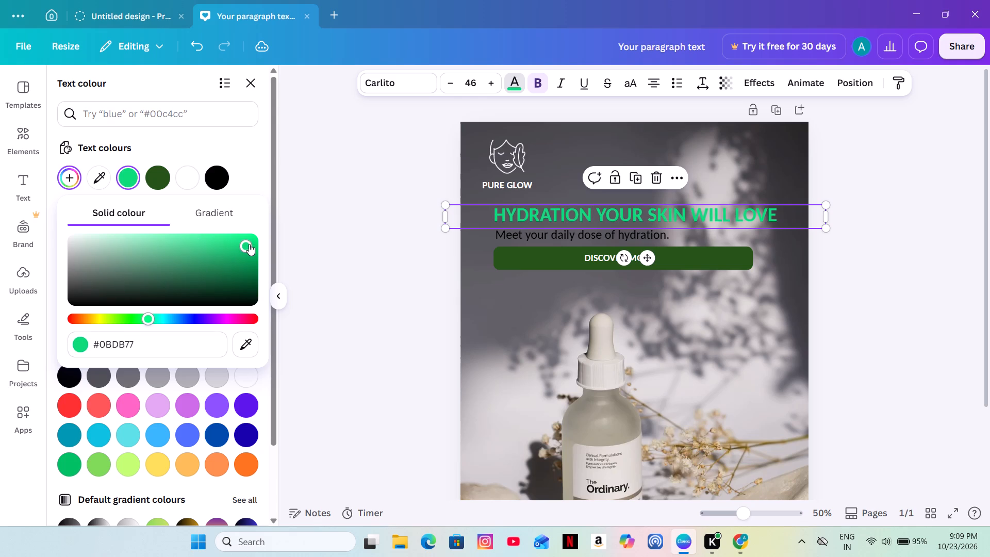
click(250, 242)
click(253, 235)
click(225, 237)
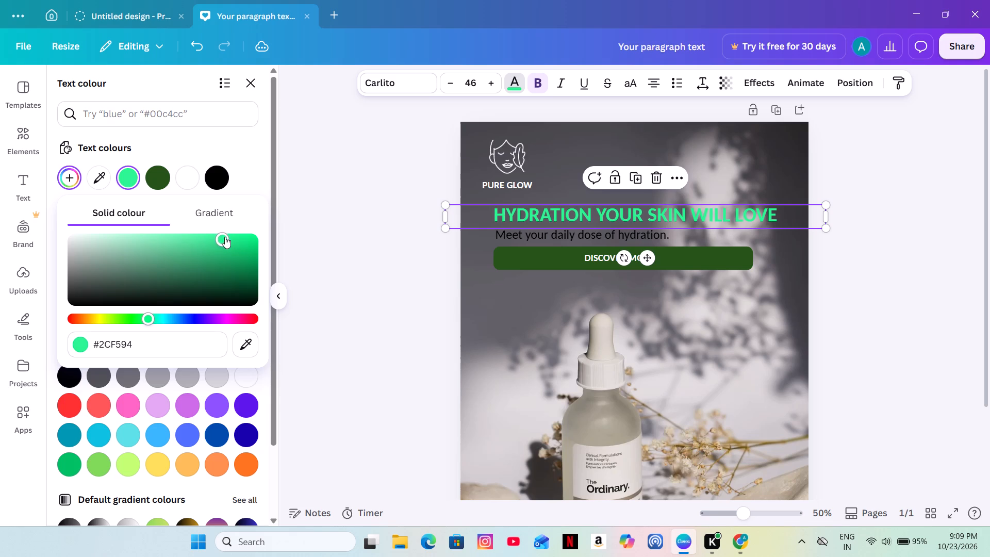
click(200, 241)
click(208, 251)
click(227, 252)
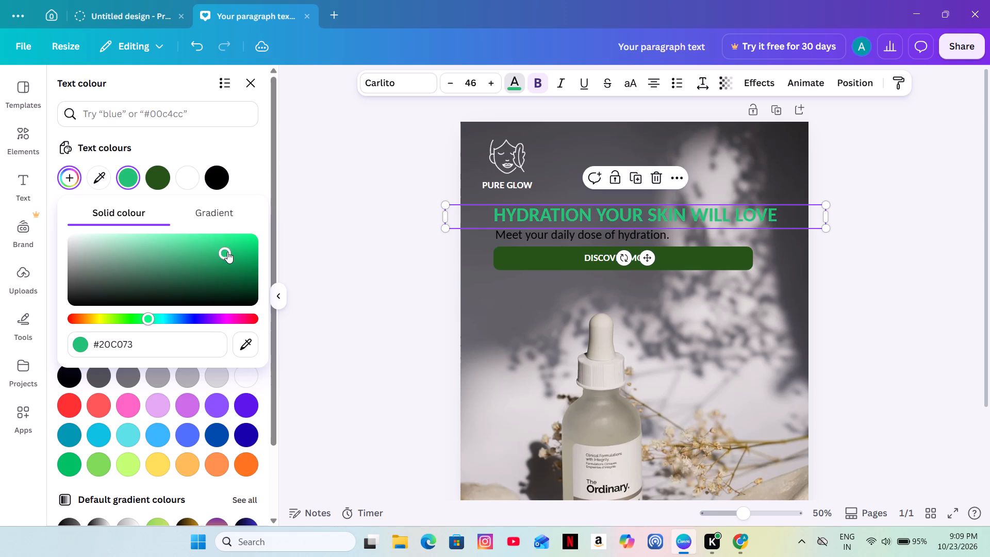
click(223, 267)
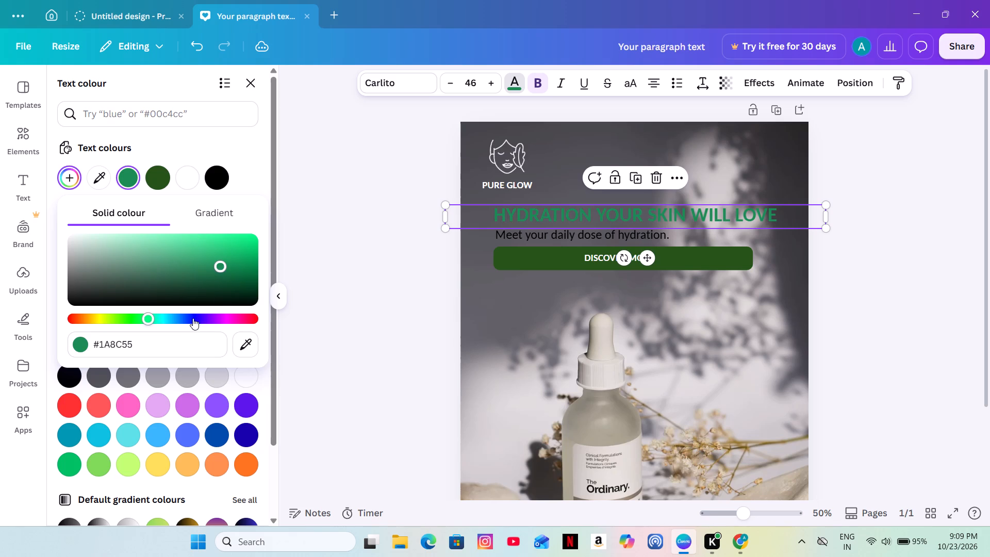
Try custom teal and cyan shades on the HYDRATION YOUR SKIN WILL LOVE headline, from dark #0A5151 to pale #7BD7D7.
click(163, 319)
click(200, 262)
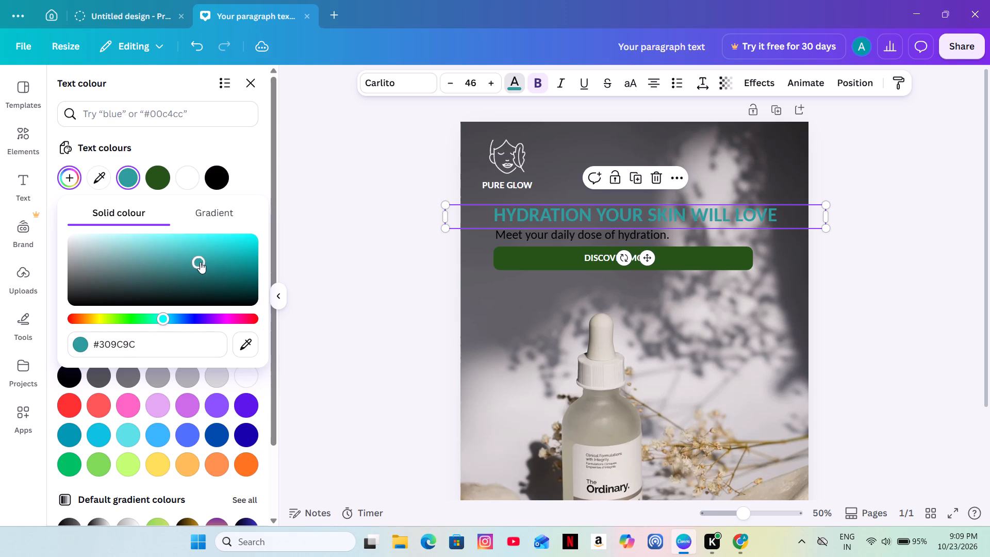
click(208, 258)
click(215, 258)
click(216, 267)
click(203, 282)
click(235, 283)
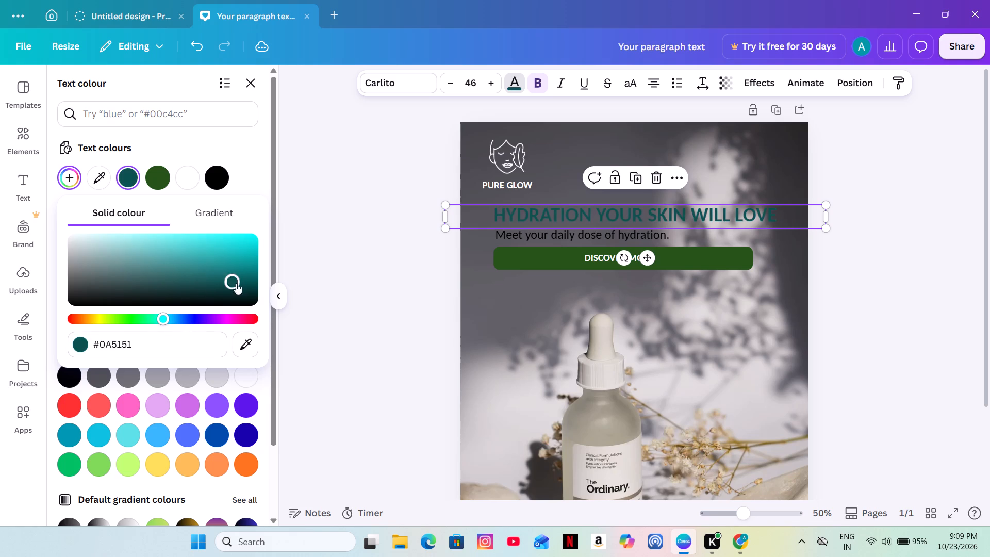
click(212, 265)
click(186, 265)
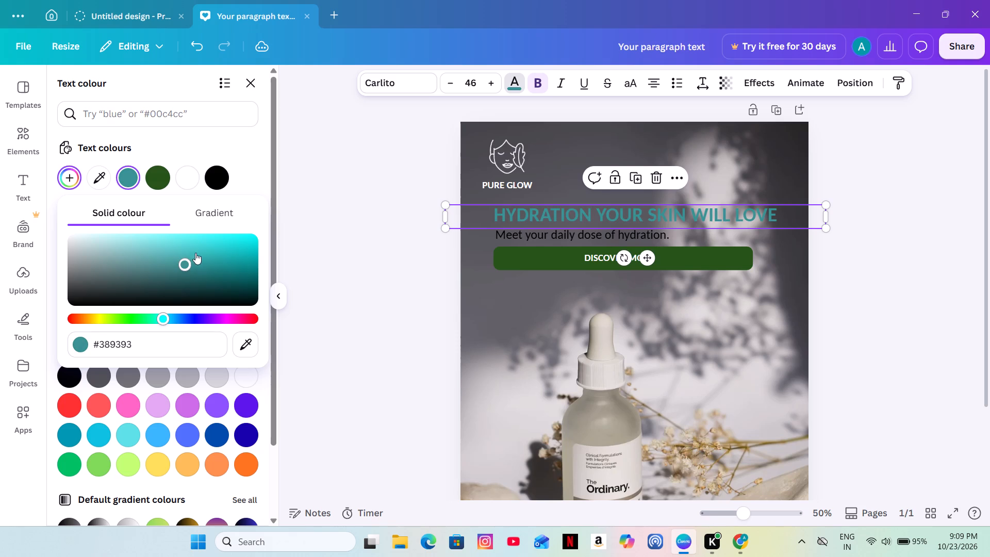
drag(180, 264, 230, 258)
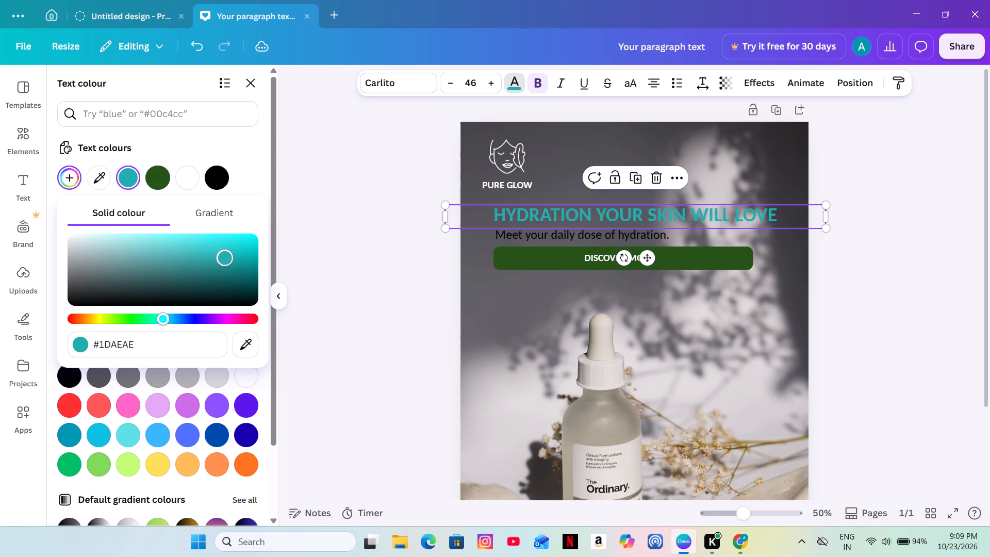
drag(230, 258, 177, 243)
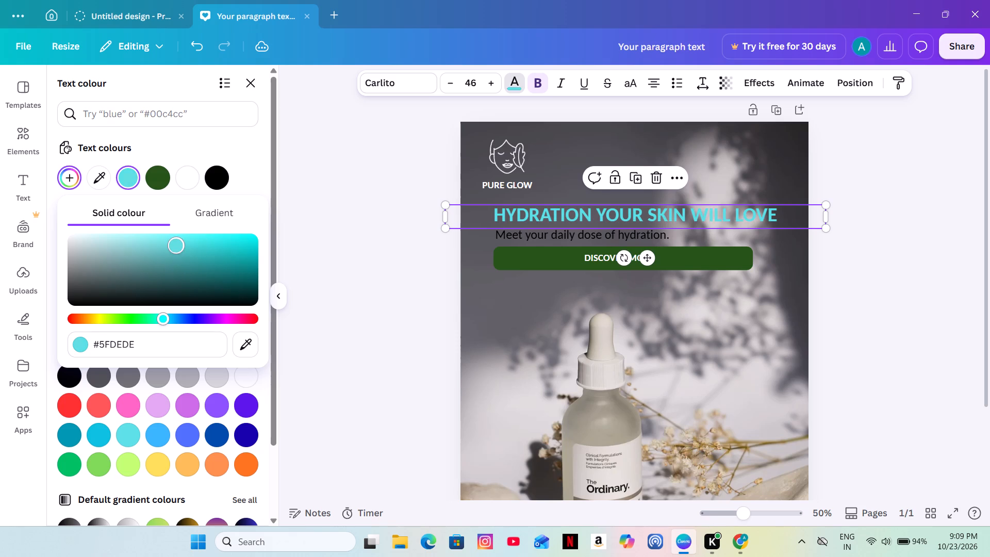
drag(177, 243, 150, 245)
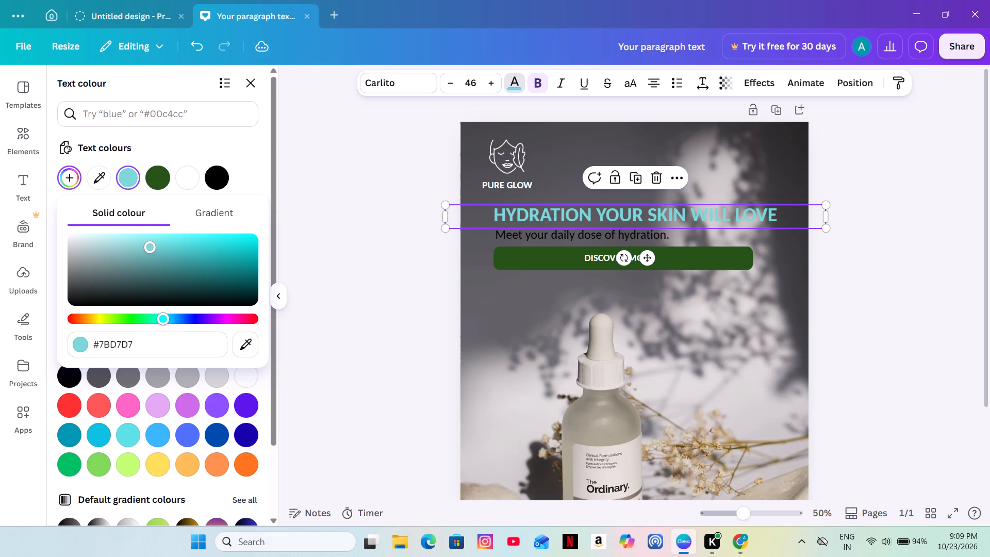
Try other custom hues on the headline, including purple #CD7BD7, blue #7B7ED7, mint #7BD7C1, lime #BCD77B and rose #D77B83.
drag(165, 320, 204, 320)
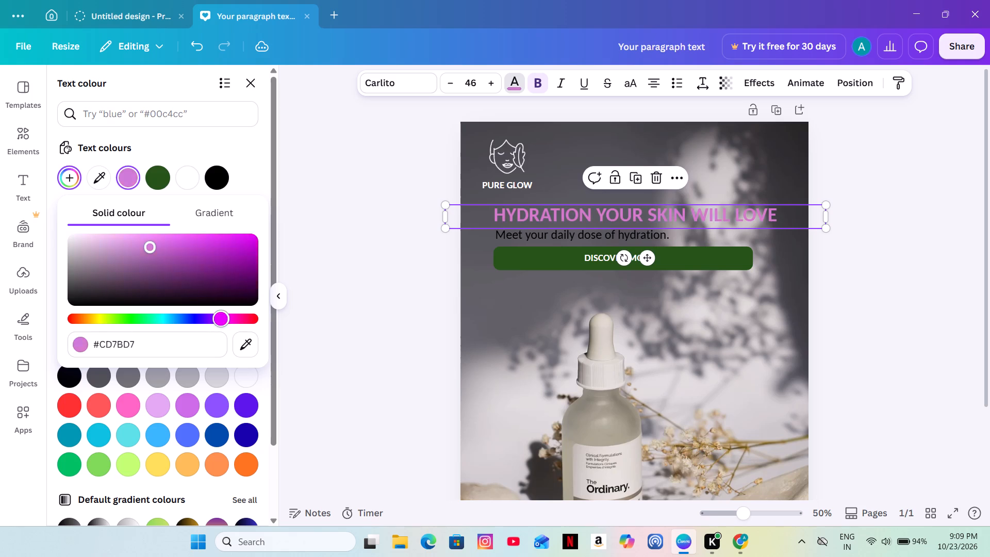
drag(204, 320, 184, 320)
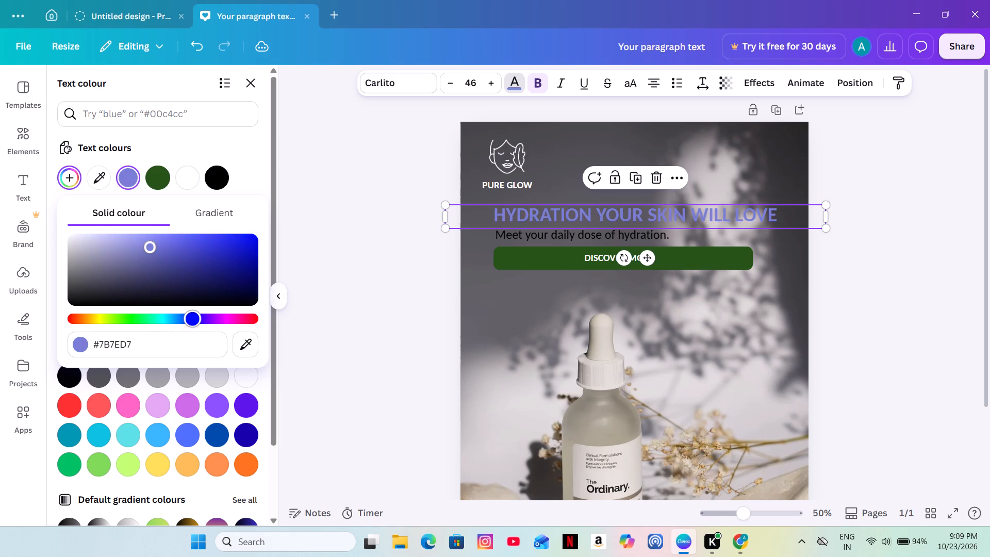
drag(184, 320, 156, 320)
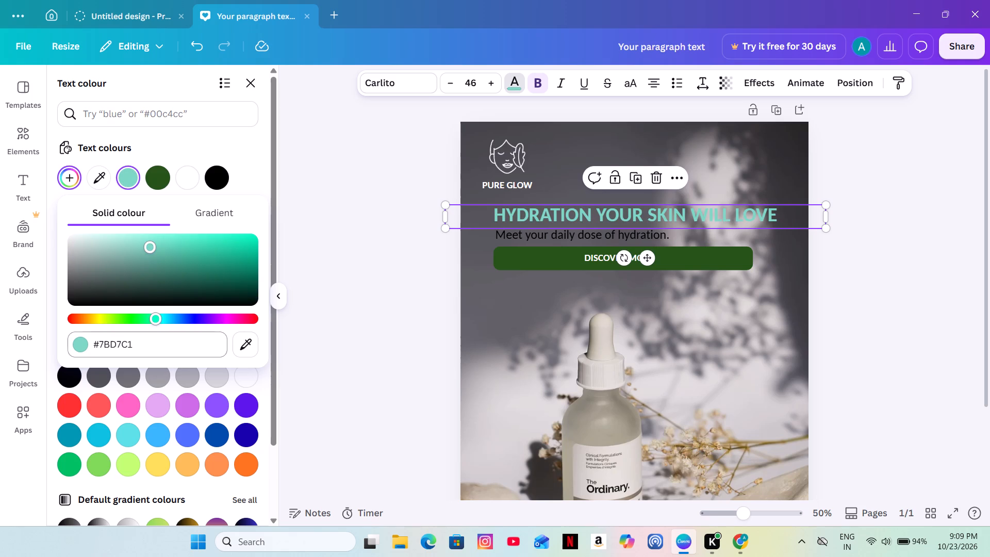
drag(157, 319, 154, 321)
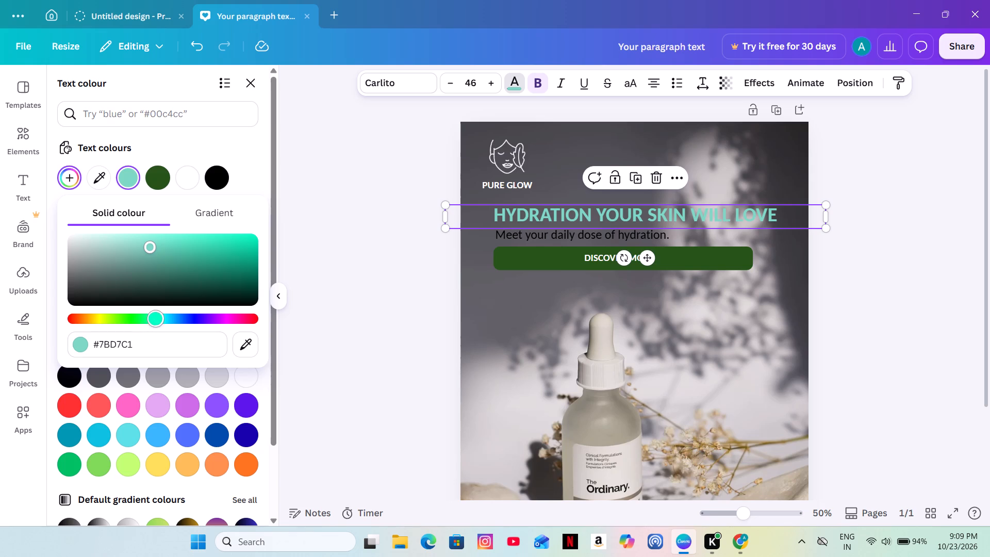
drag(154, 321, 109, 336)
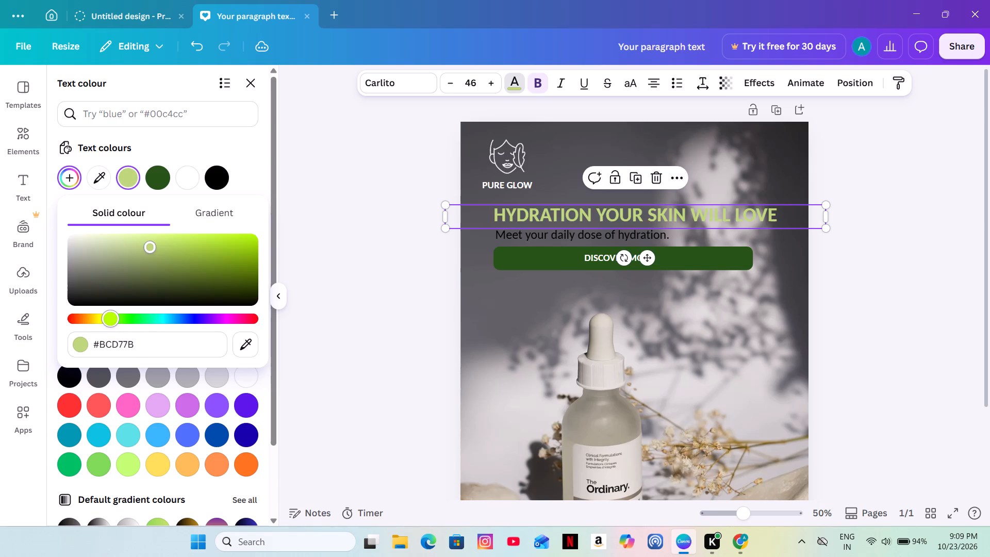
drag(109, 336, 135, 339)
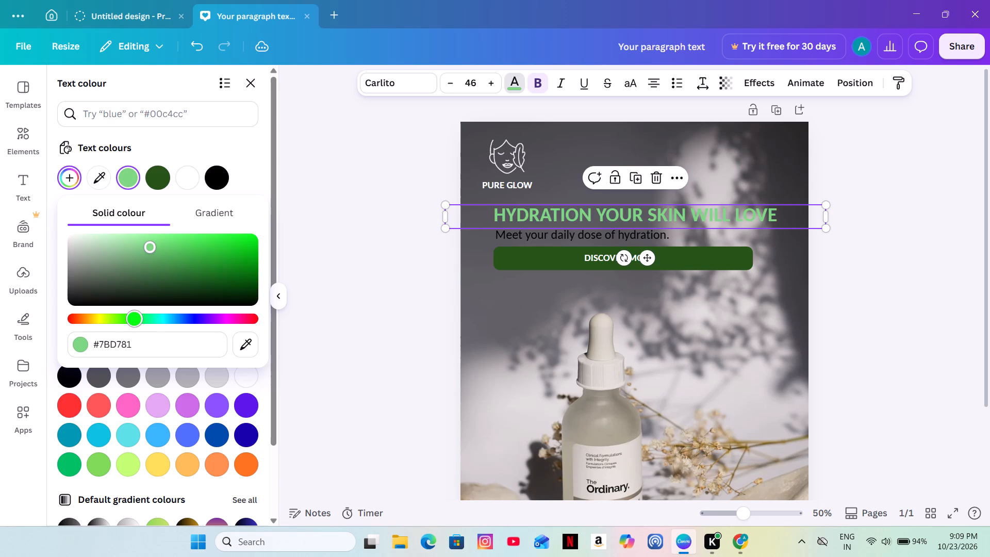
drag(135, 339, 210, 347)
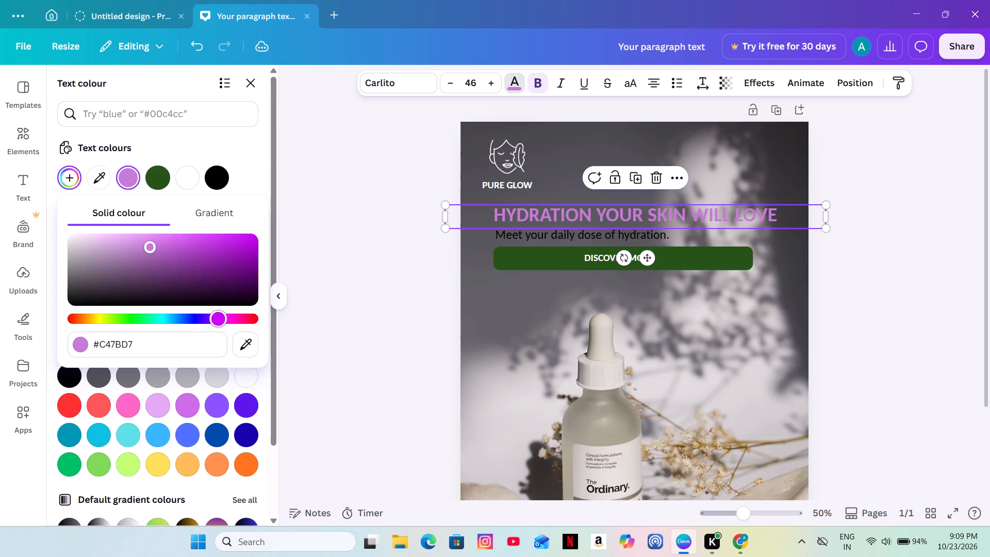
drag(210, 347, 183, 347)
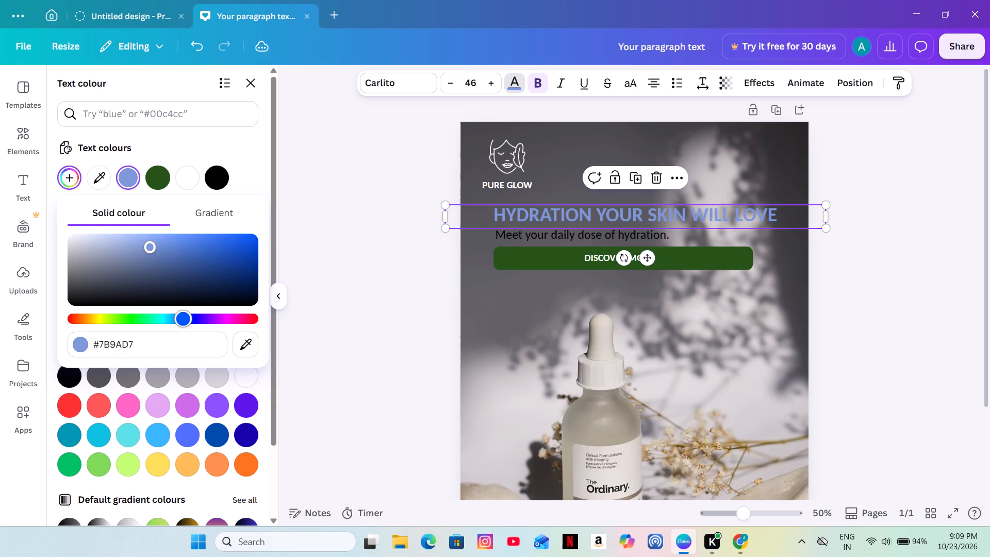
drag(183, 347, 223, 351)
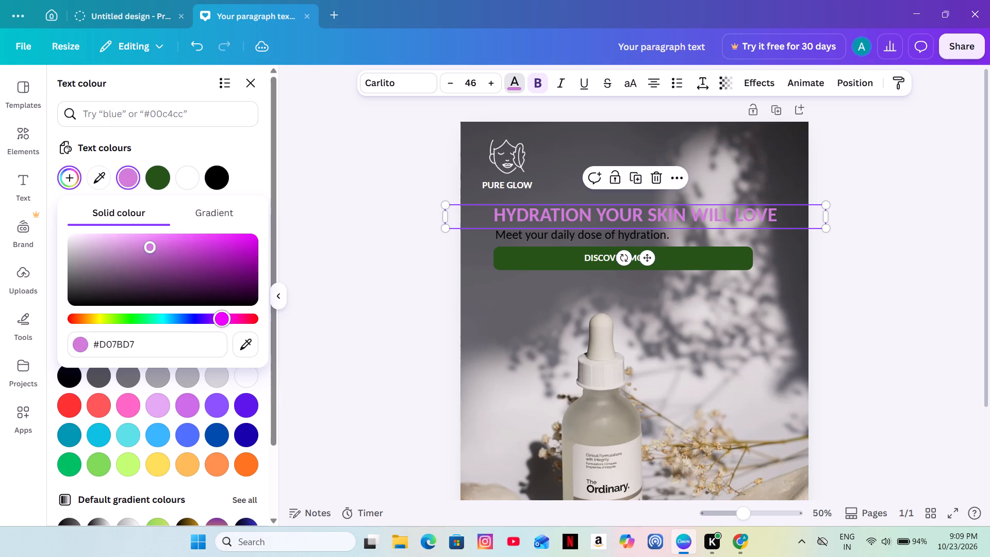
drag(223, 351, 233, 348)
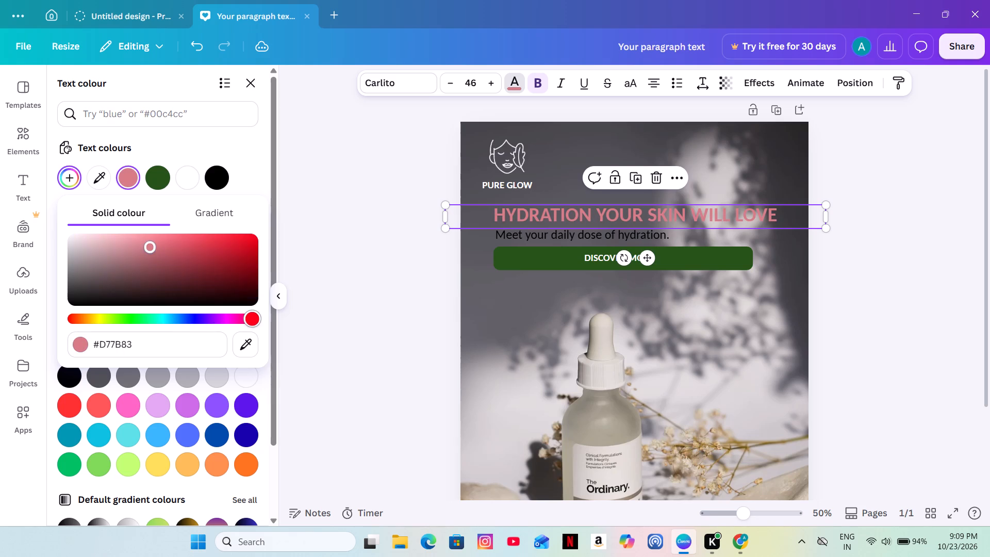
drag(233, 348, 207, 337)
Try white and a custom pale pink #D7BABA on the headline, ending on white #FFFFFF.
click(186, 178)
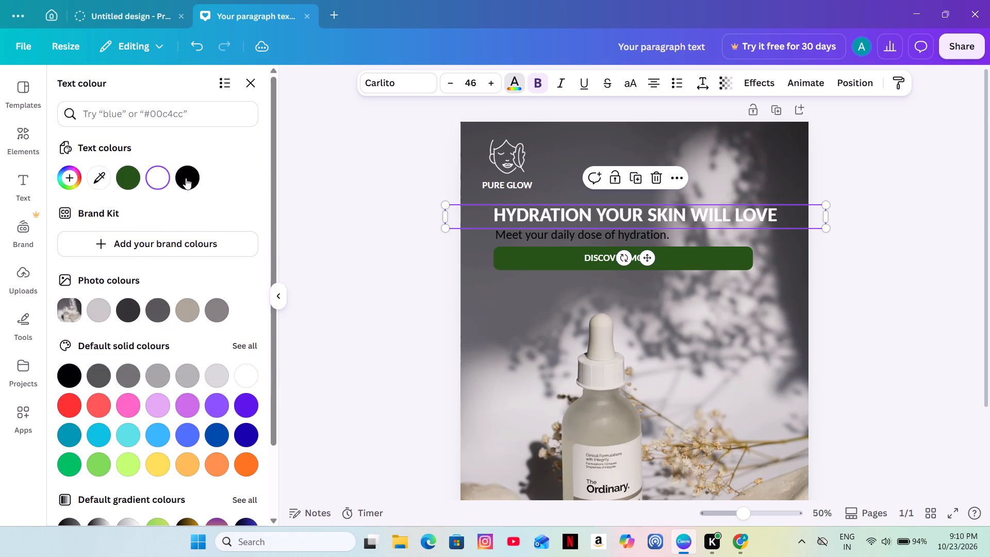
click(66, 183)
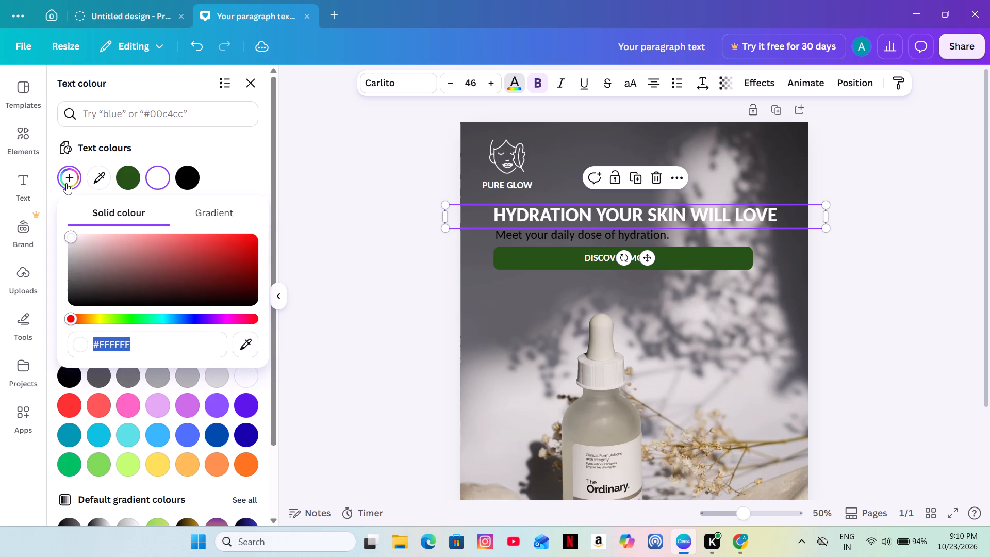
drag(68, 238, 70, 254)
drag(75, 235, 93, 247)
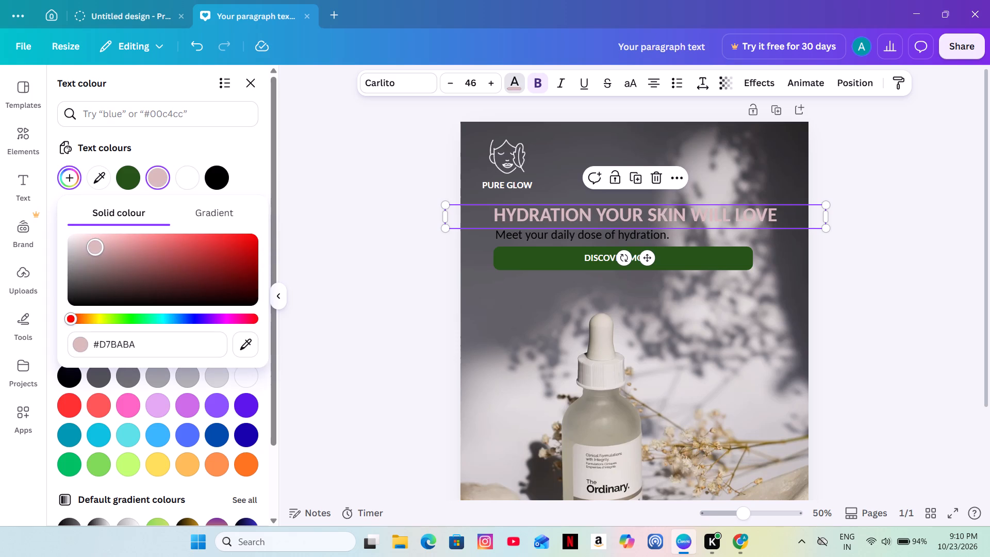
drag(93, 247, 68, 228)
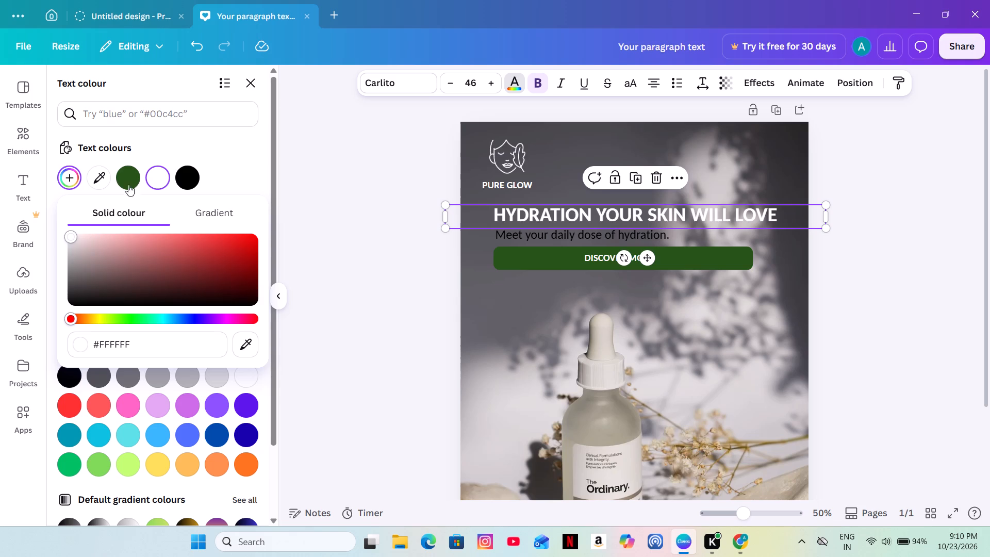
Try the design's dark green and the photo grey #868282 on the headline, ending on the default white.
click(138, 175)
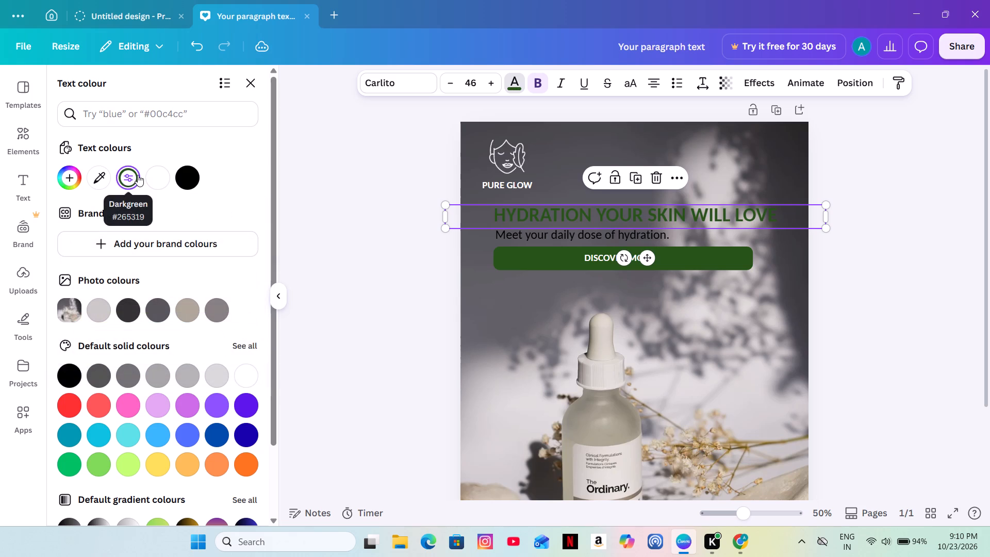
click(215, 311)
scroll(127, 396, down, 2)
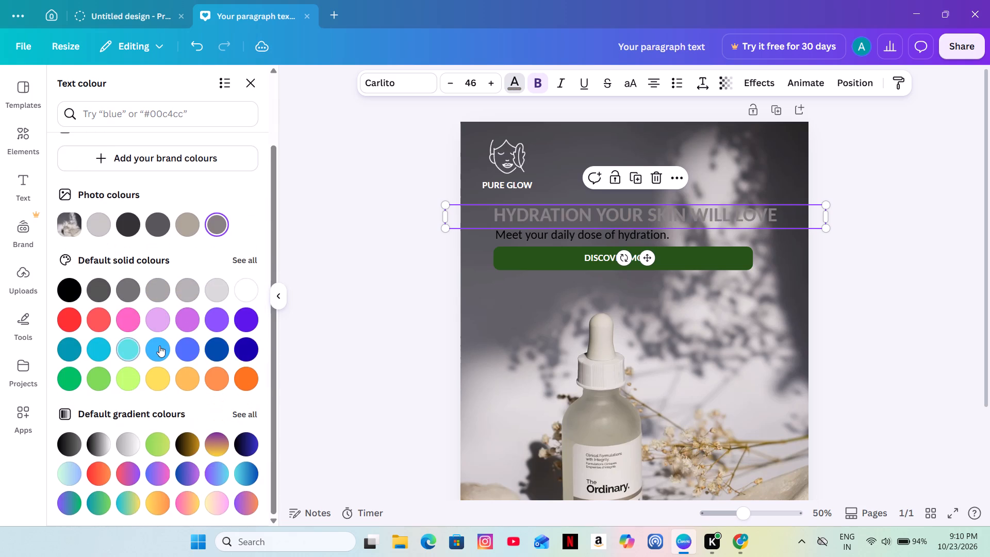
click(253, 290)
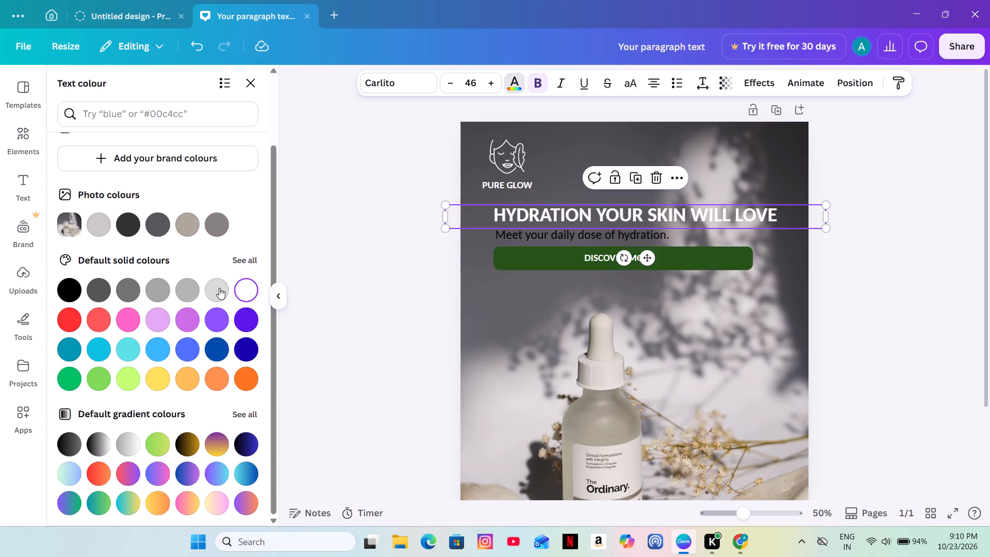
Try the default black-to-white gradient on the headline, and settle on the default grey-to-white gradient.
scroll(219, 288, up, 5)
scroll(128, 199, down, 12)
click(102, 443)
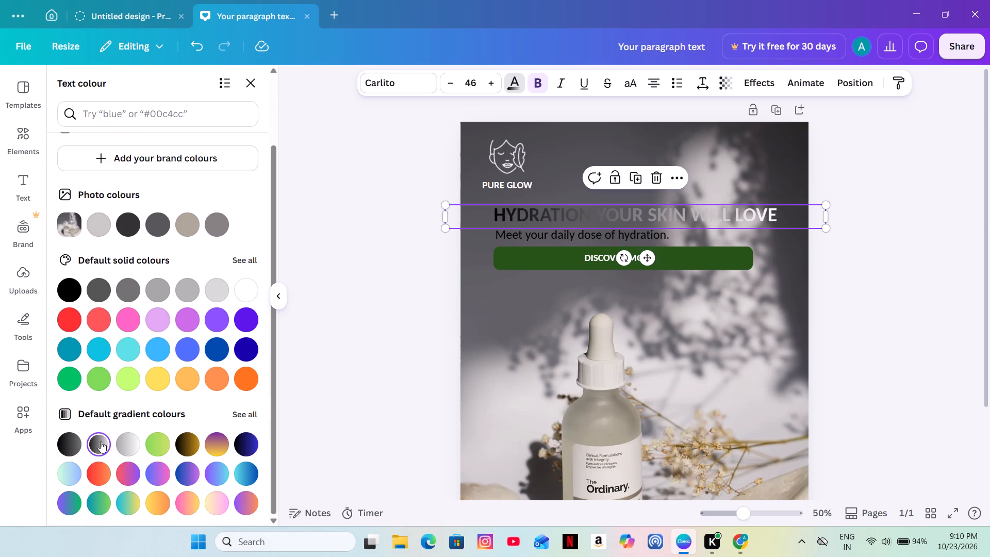
click(125, 444)
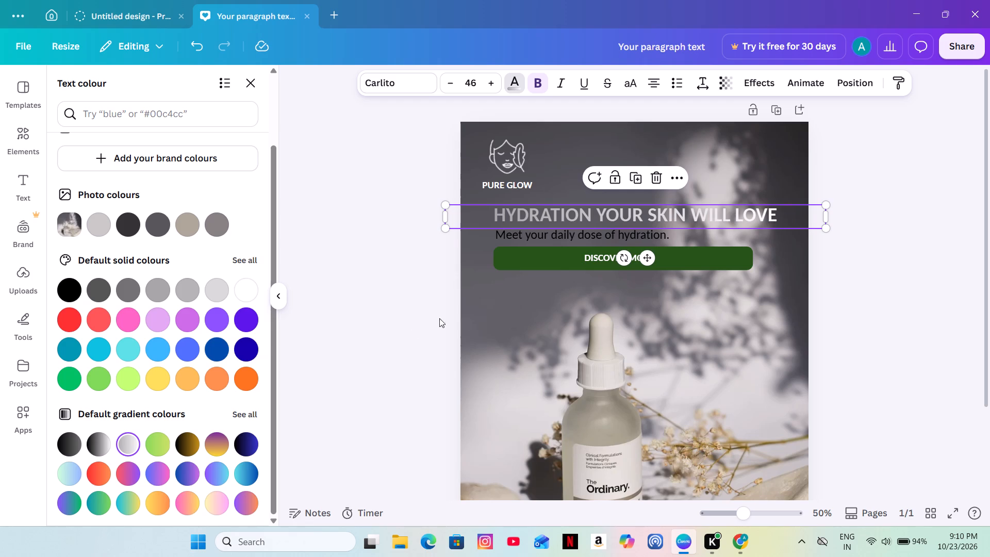
Add a third colour to the headline's grey-to-white gradient and set it to green #4CDB44 at 100% opacity.
scroll(127, 306, up, 6)
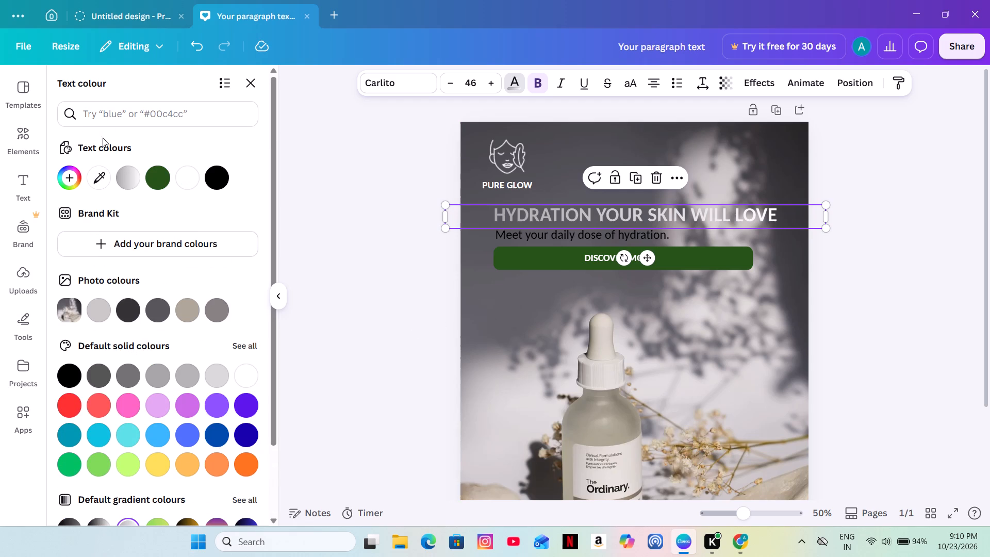
click(63, 178)
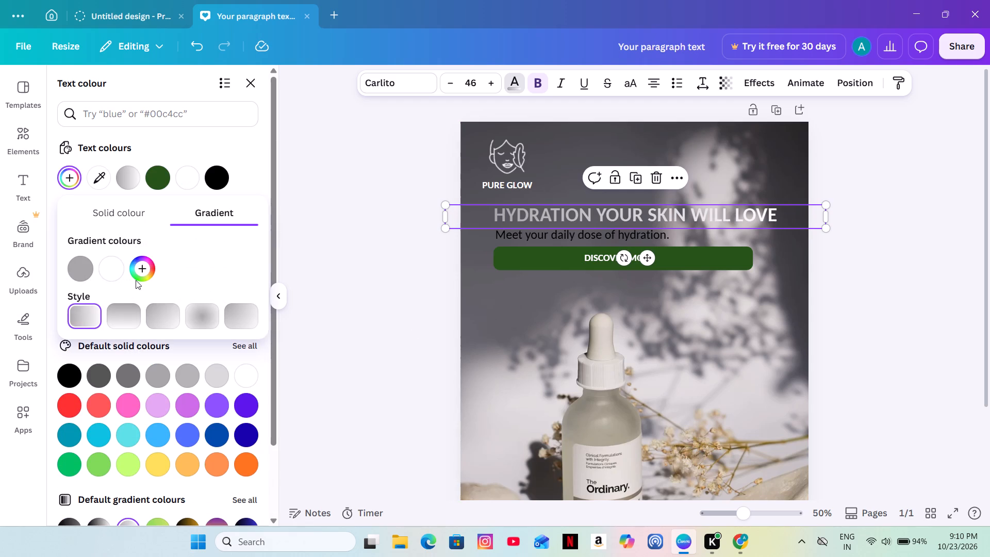
click(144, 266)
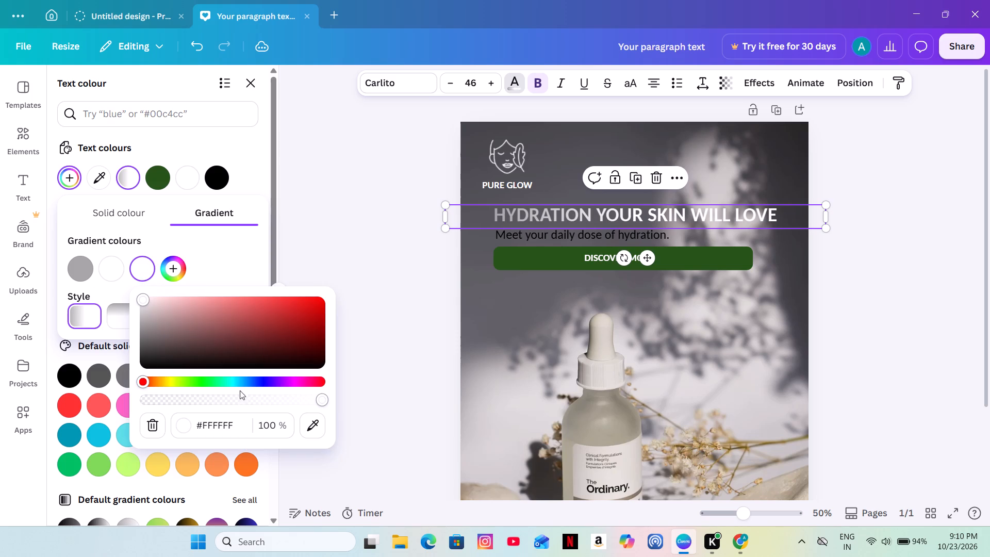
click(212, 384)
click(201, 381)
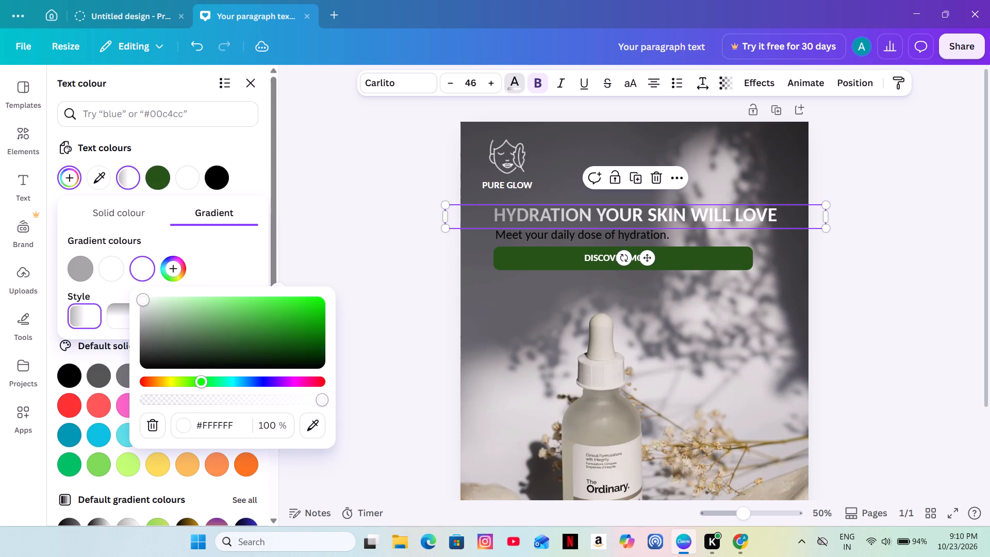
click(247, 314)
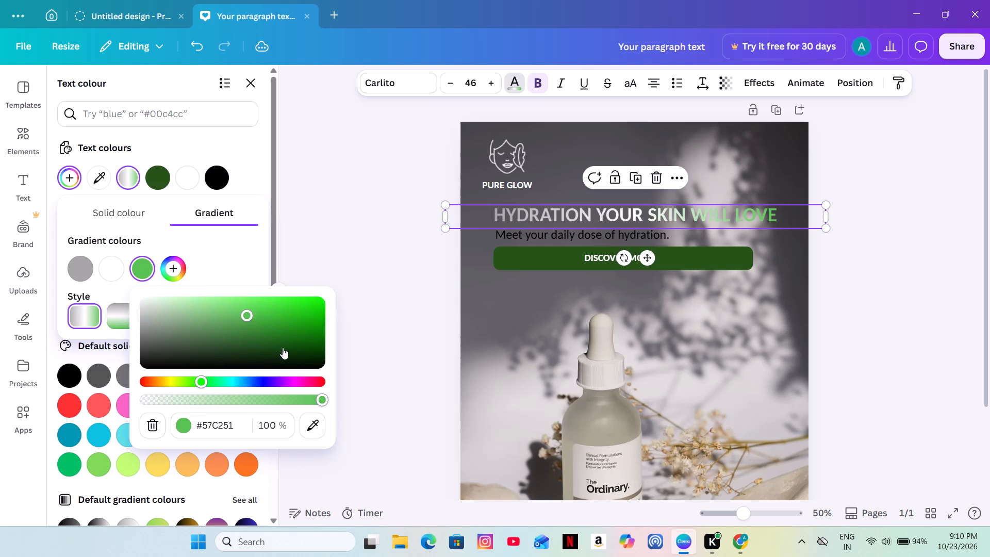
click(283, 348)
click(304, 330)
click(268, 307)
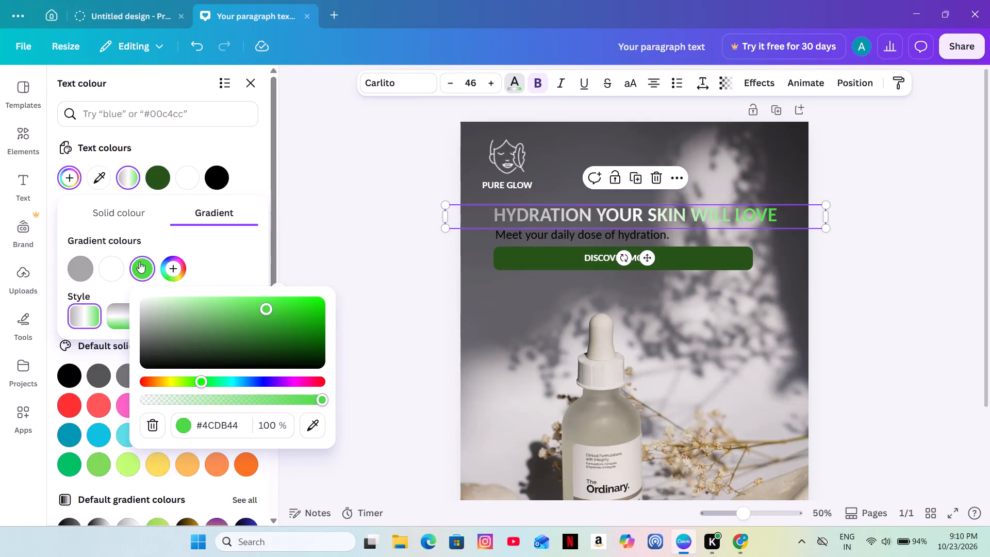
click(296, 266)
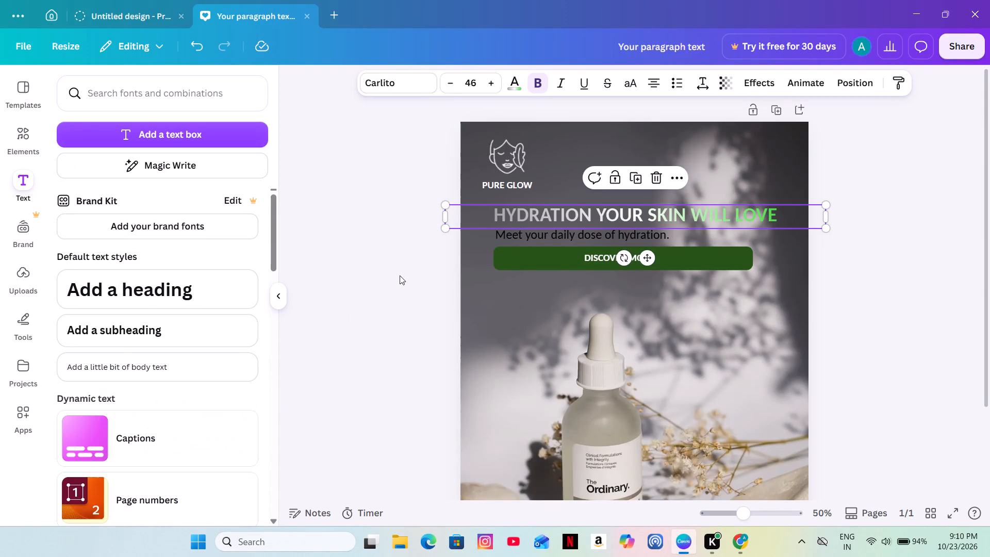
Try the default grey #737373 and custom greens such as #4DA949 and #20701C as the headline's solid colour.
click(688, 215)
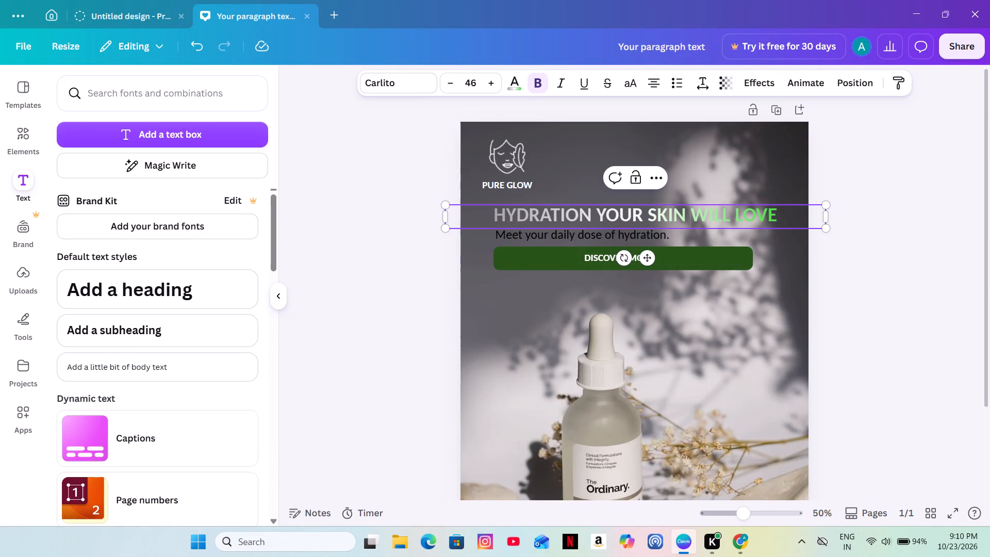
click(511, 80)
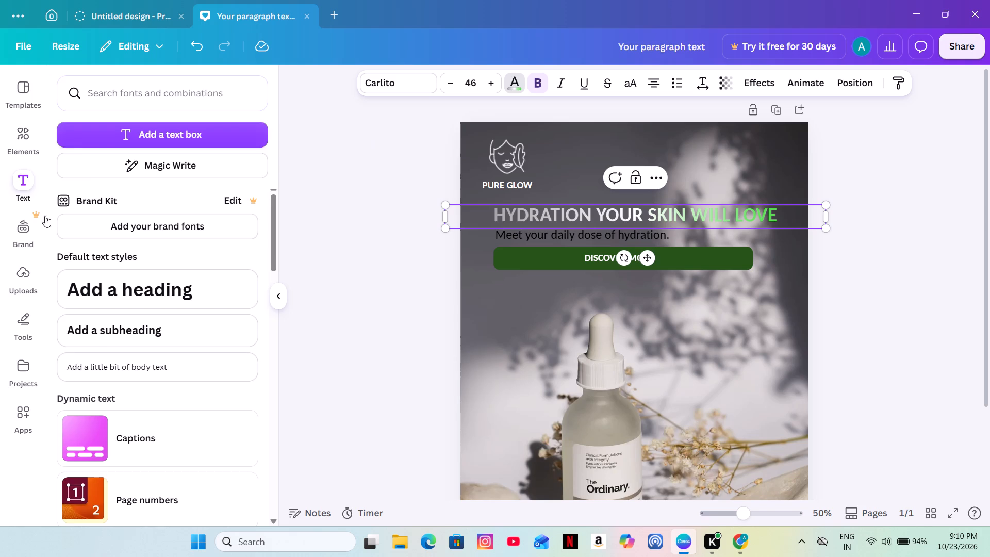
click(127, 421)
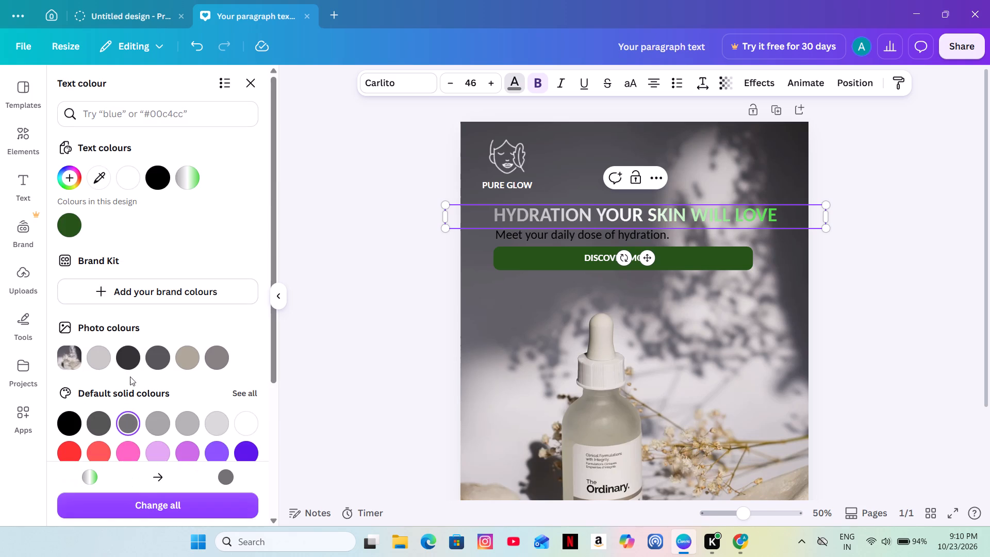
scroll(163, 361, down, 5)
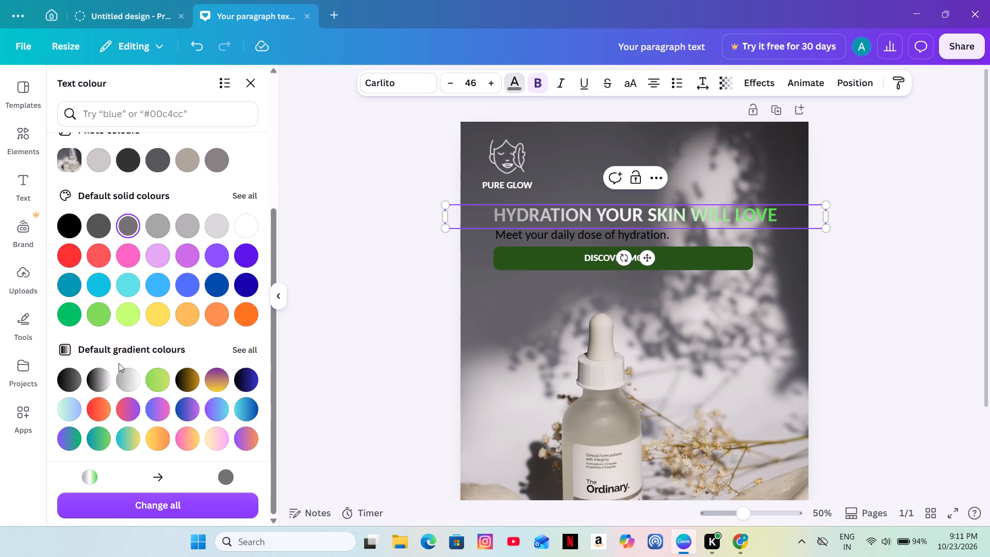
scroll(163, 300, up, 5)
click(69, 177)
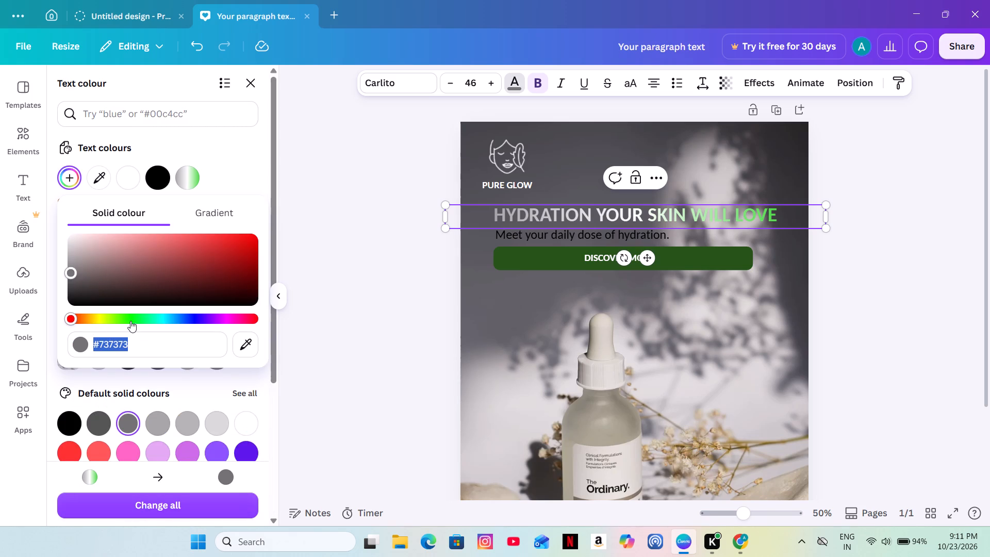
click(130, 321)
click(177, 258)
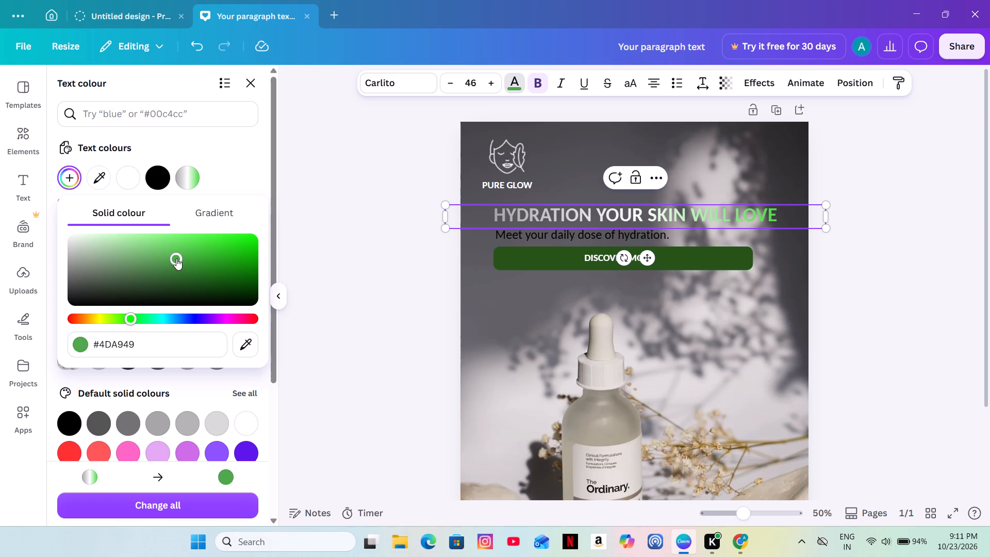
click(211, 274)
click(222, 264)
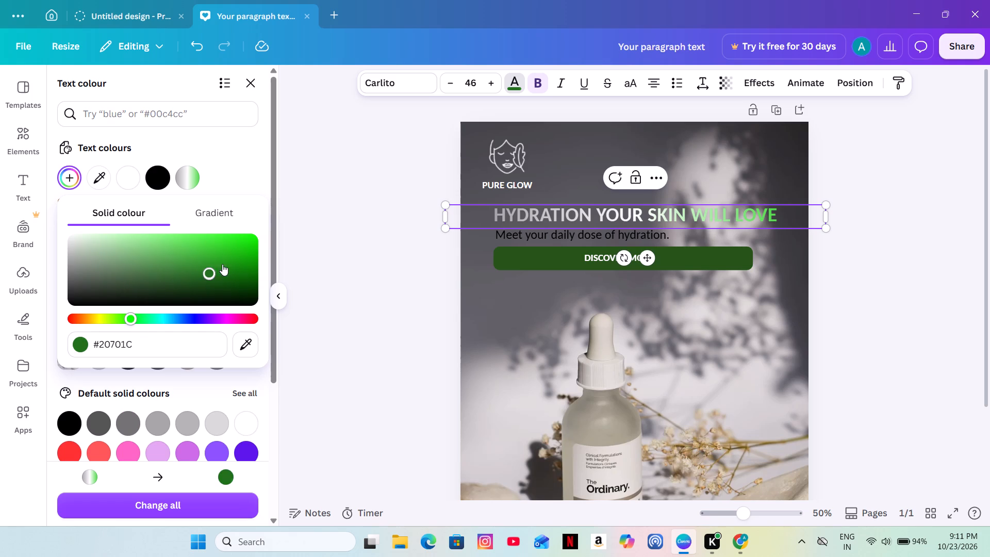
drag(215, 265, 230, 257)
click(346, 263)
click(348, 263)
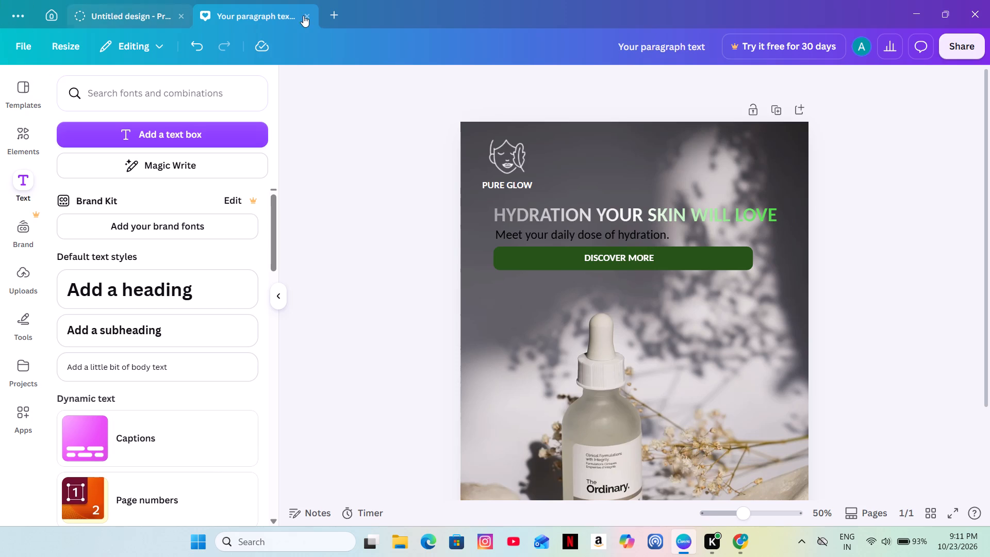
Recolour the whole headline text, trying default turquoise and custom greens #5CE68B, #43A765 and #2FAC59, ending on green #218744.
click(581, 219)
click(581, 219)
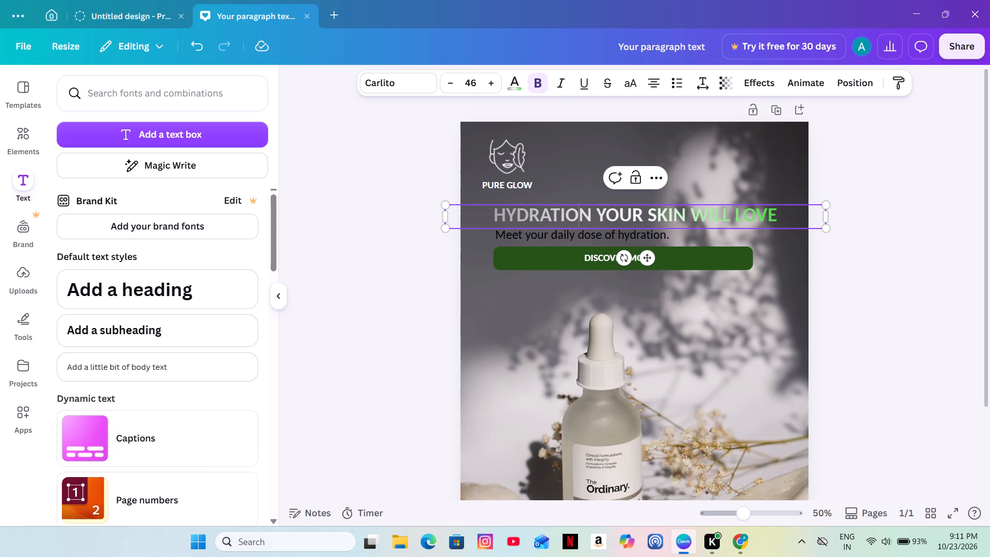
key(ctrl+a)
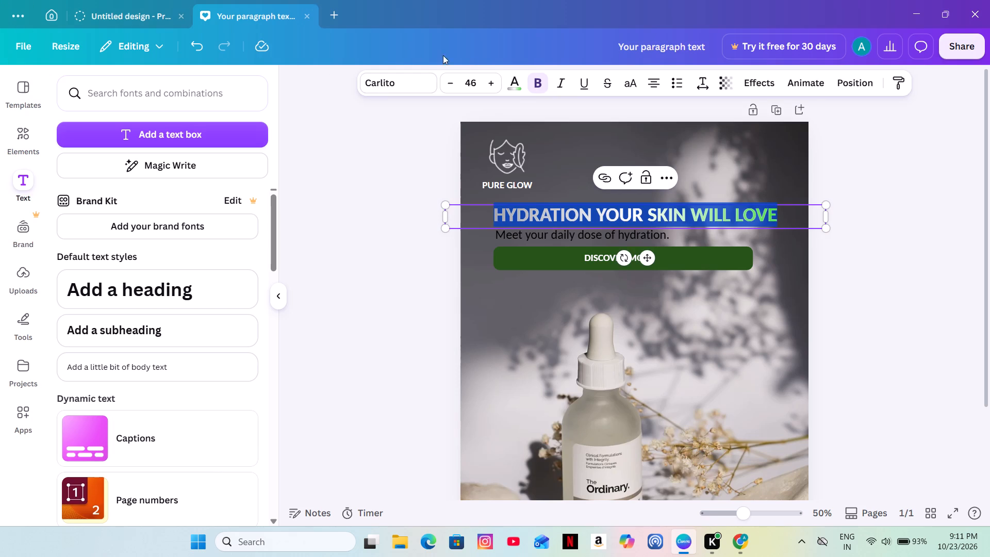
click(512, 84)
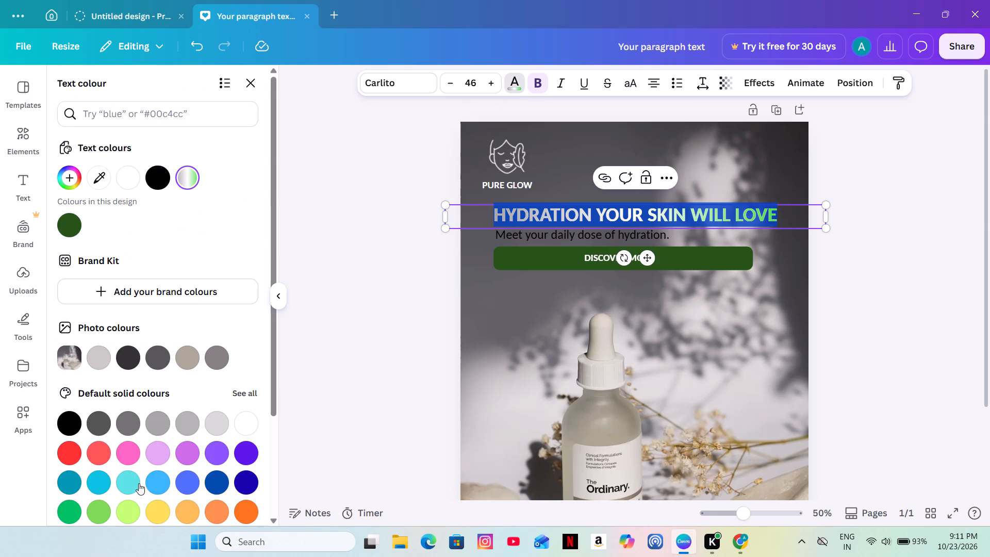
click(127, 489)
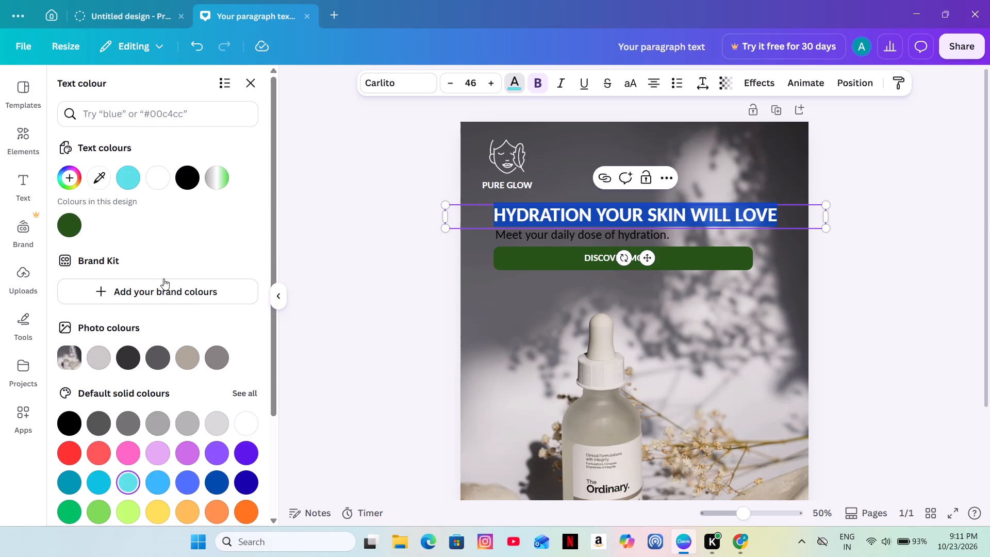
click(70, 180)
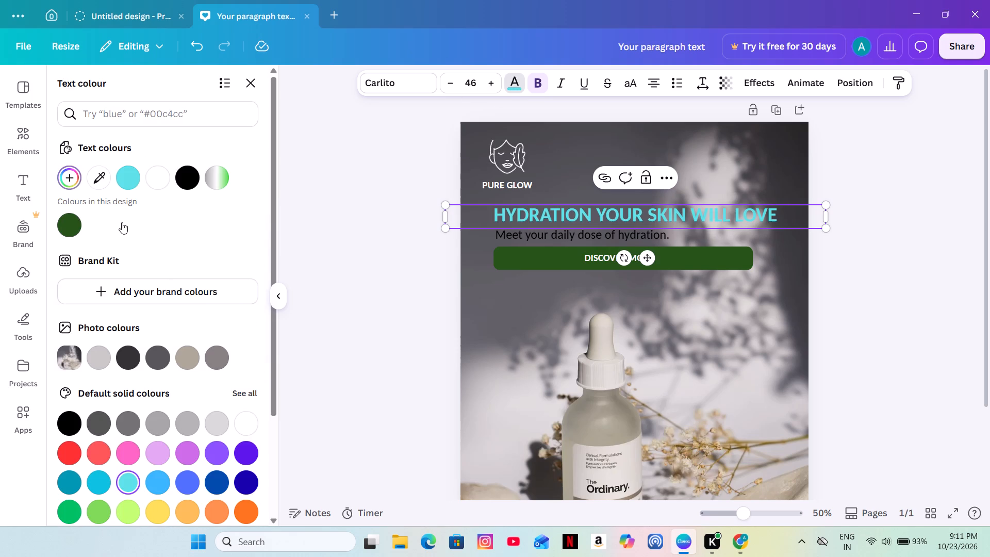
click(143, 320)
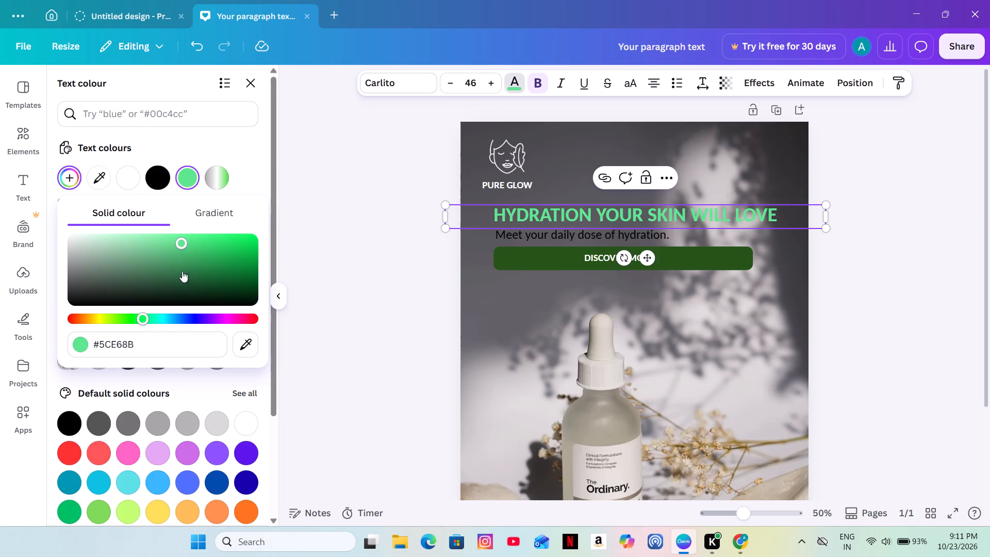
click(182, 259)
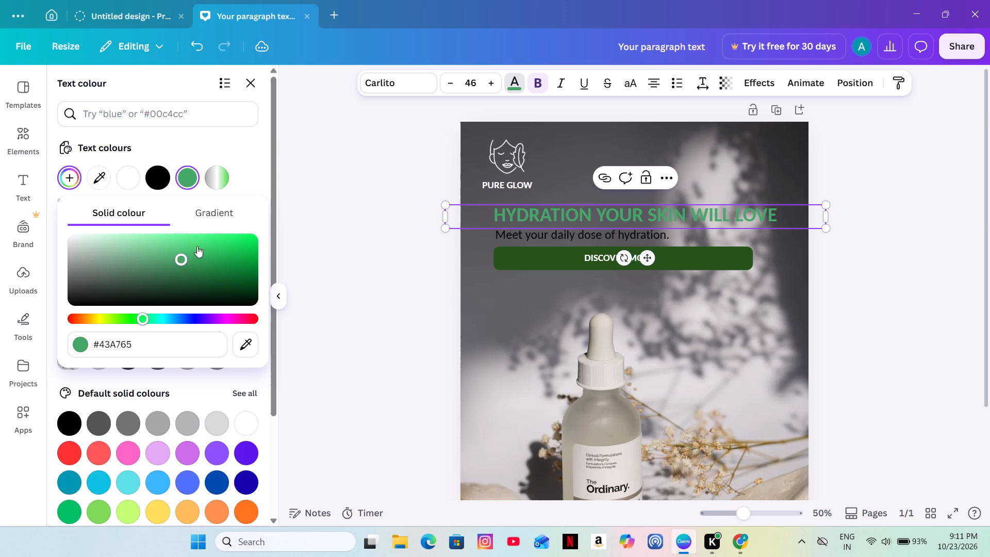
click(201, 242)
click(206, 257)
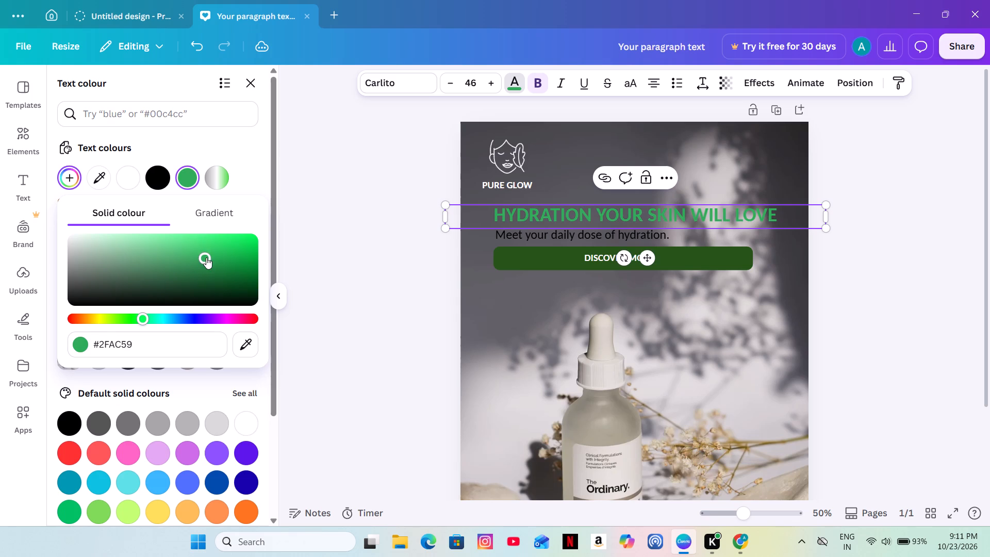
click(214, 255)
click(211, 268)
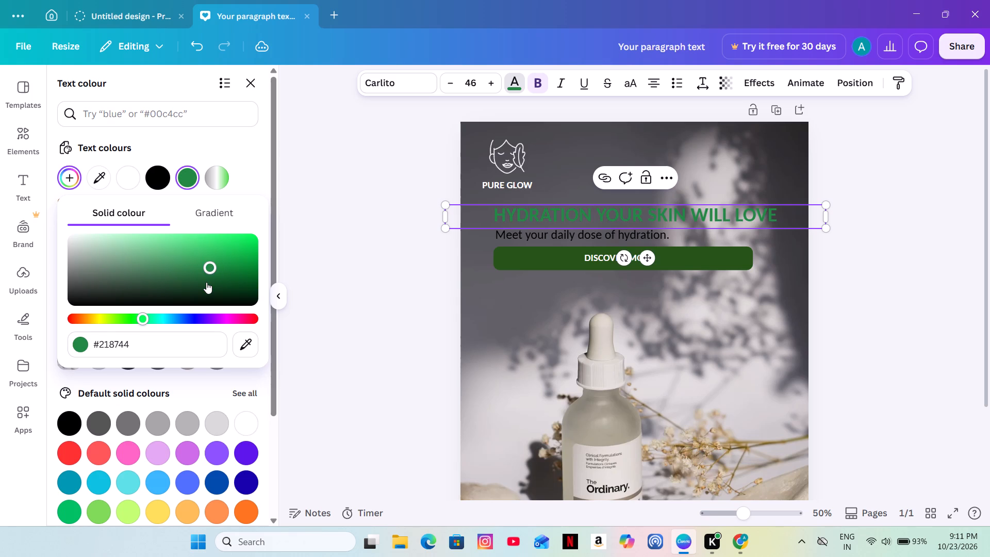
click(322, 213)
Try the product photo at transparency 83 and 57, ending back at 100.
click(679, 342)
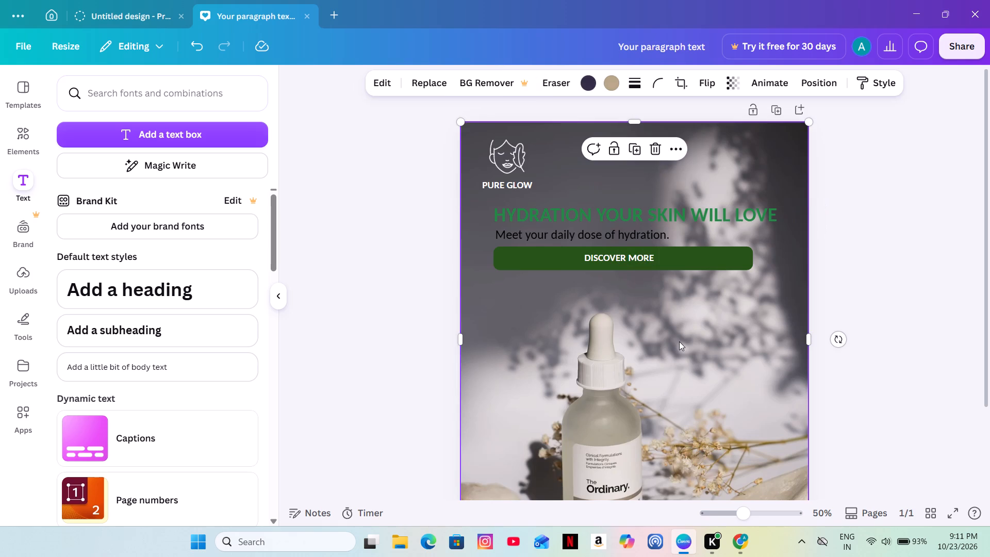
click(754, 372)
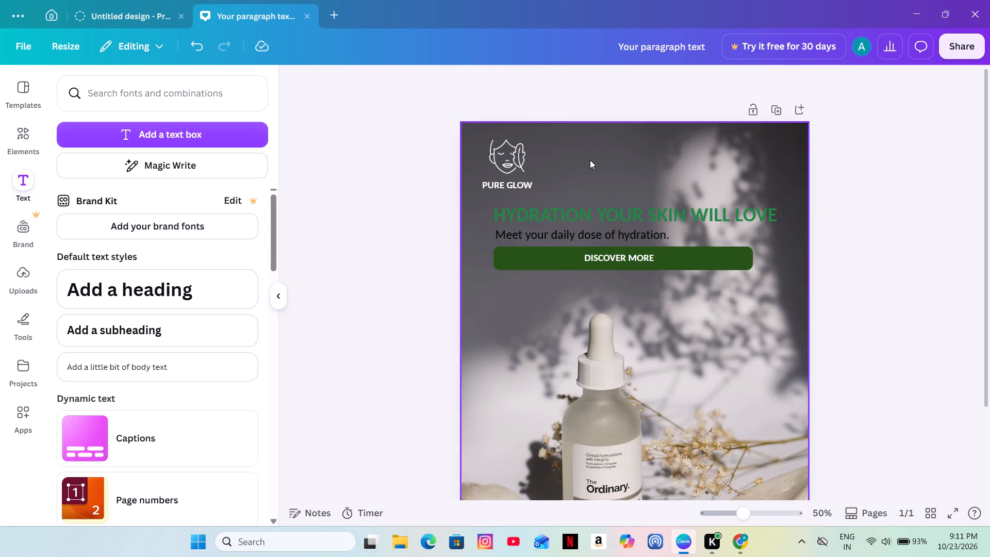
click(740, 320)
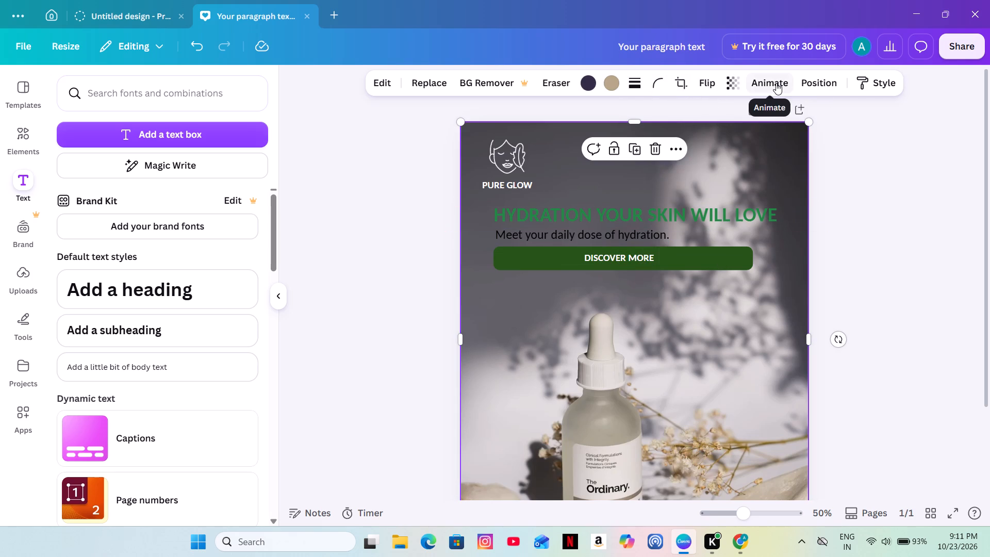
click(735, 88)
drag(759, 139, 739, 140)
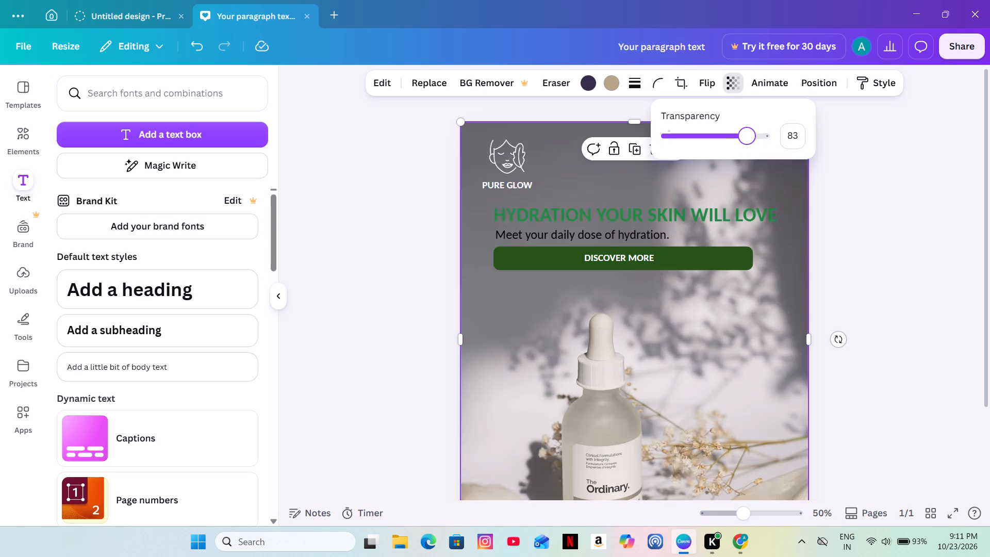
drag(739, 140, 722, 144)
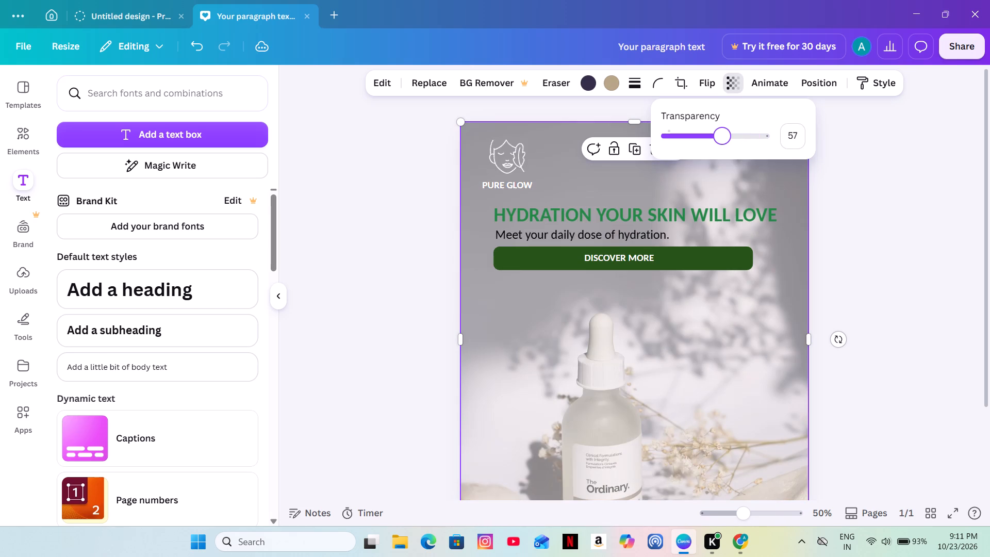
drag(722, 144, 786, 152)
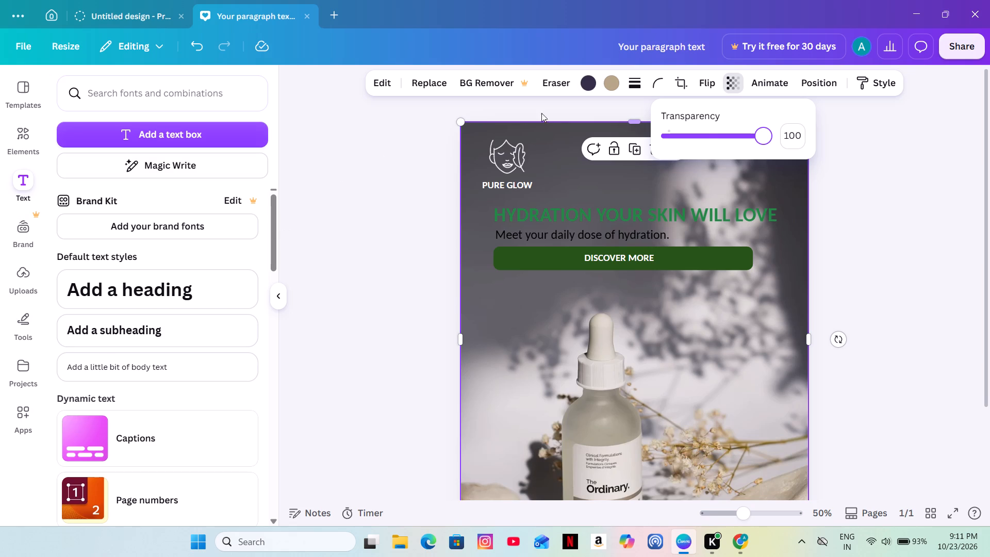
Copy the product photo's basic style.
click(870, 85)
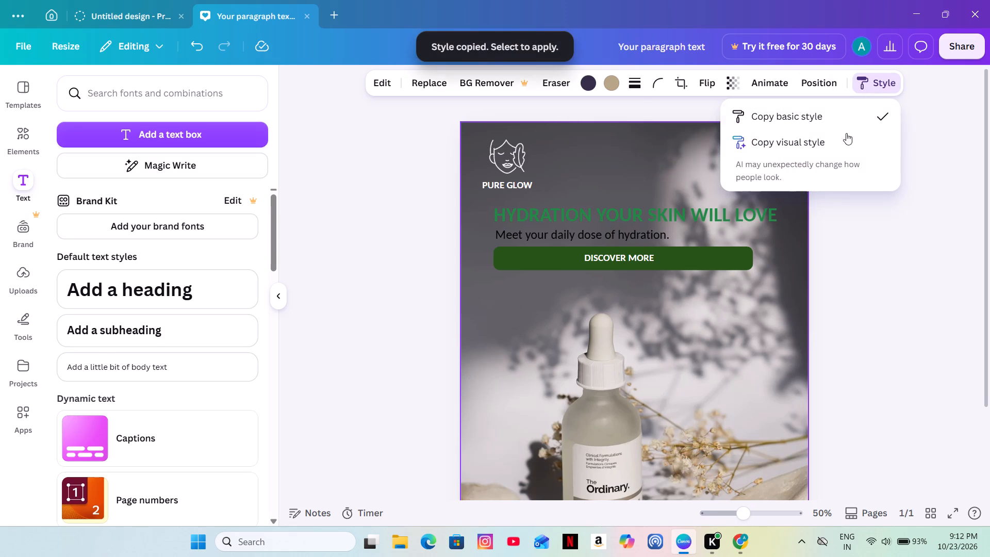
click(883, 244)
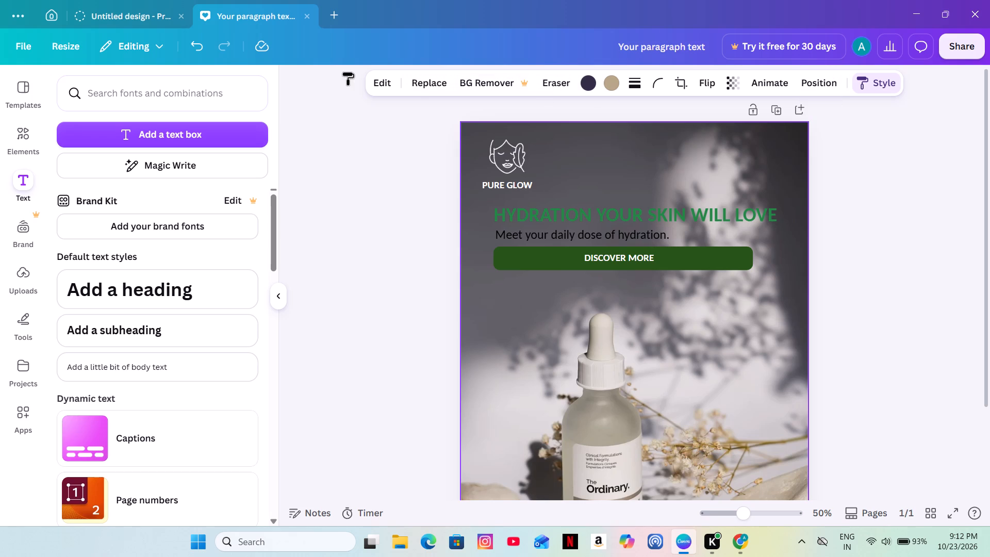
Open the image editing options for the product photo.
click(387, 84)
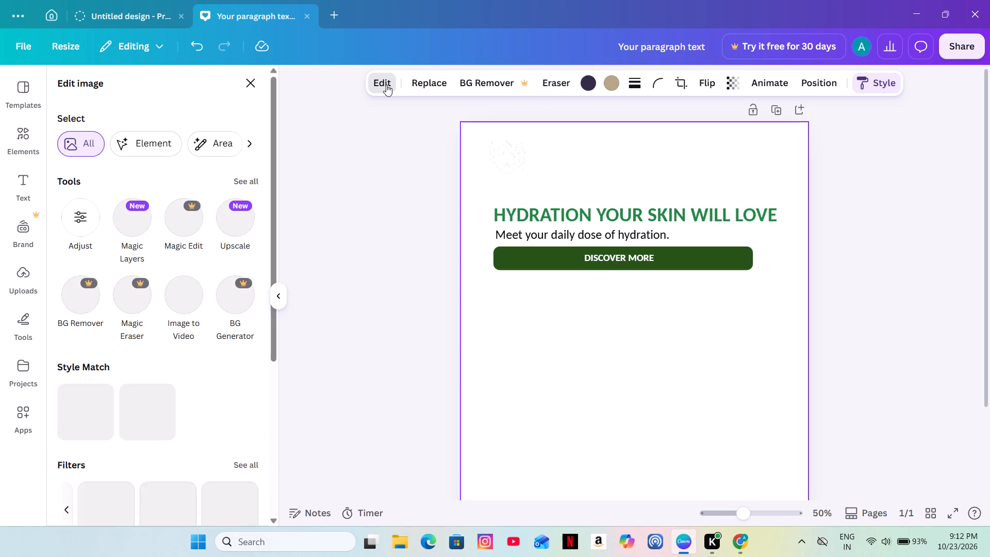
scroll(563, 302, down, 7)
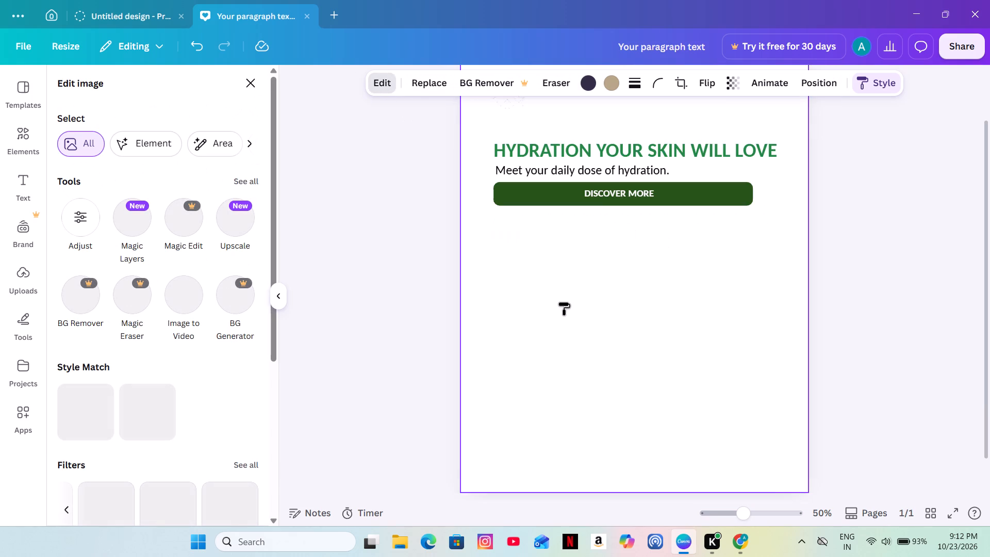
scroll(564, 302, up, 2)
Try shifting the product photo on the page, and undo back through the moves to the headline's previous brighter green.
drag(645, 436, 647, 372)
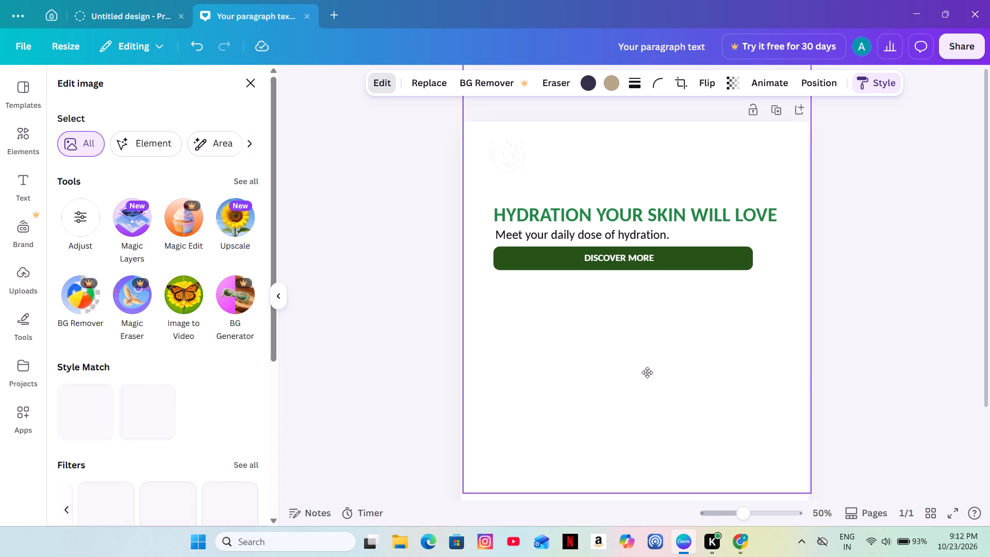
drag(647, 372, 653, 411)
key(ctrl+z)
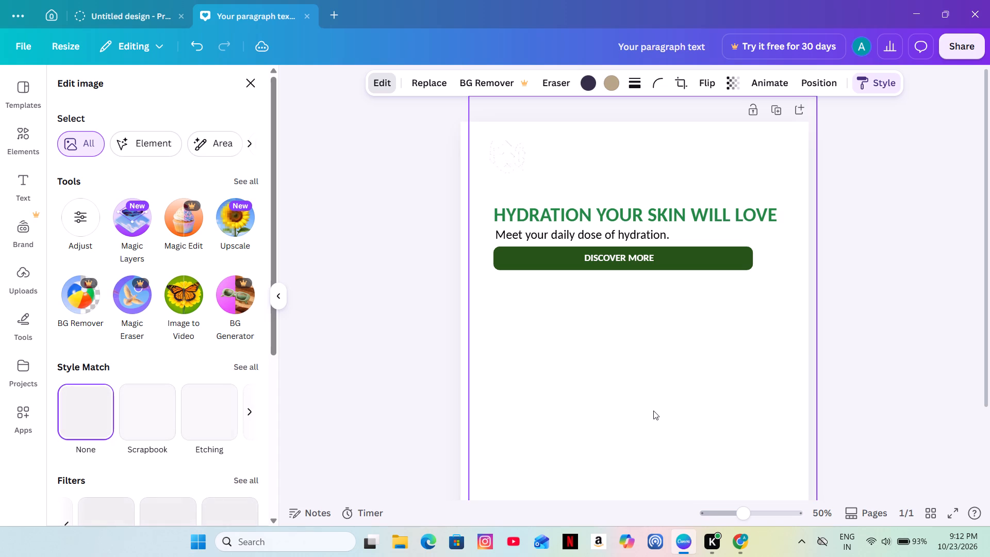
key(ctrl+z)
key(ctrl+z)
key(ctrl+z)
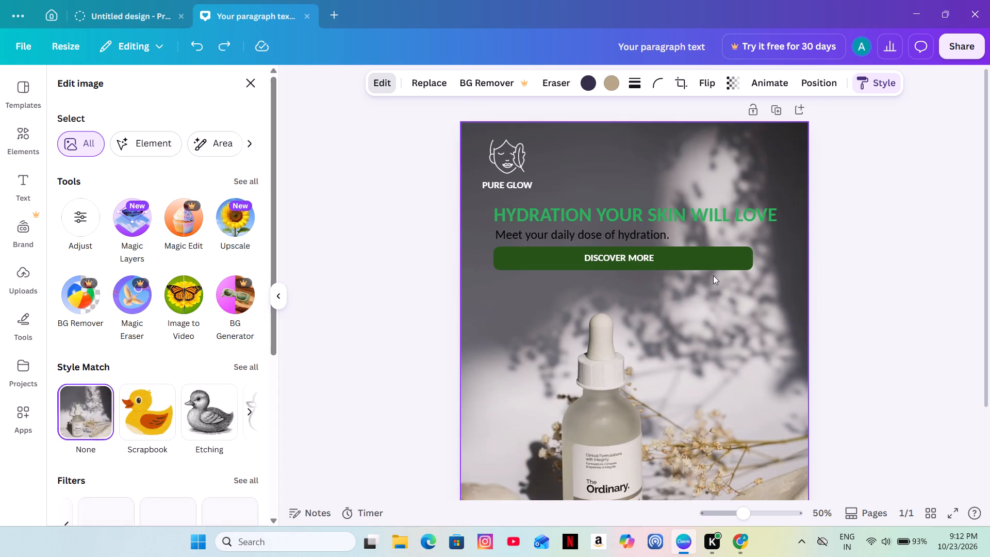
Apply the Scrapbook style match to the product photo.
click(165, 415)
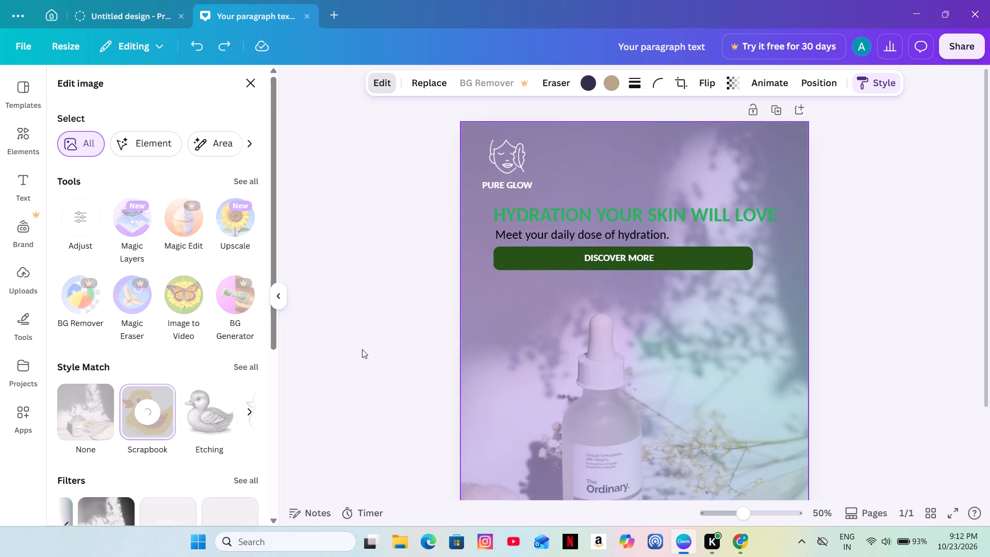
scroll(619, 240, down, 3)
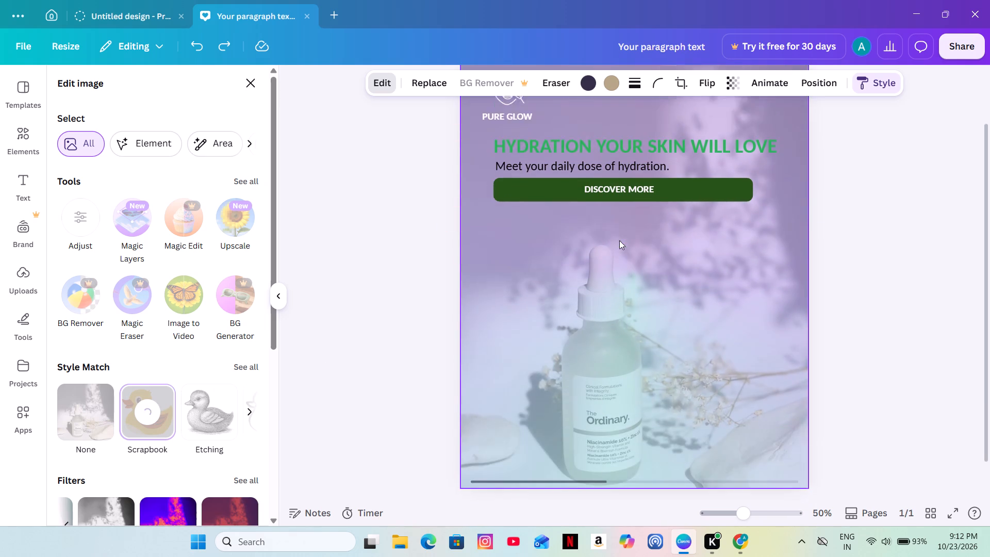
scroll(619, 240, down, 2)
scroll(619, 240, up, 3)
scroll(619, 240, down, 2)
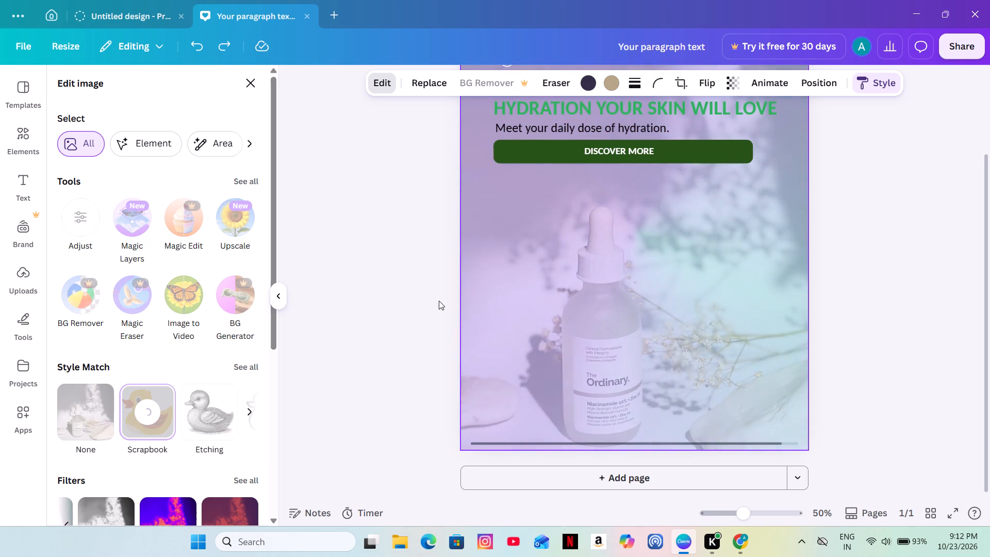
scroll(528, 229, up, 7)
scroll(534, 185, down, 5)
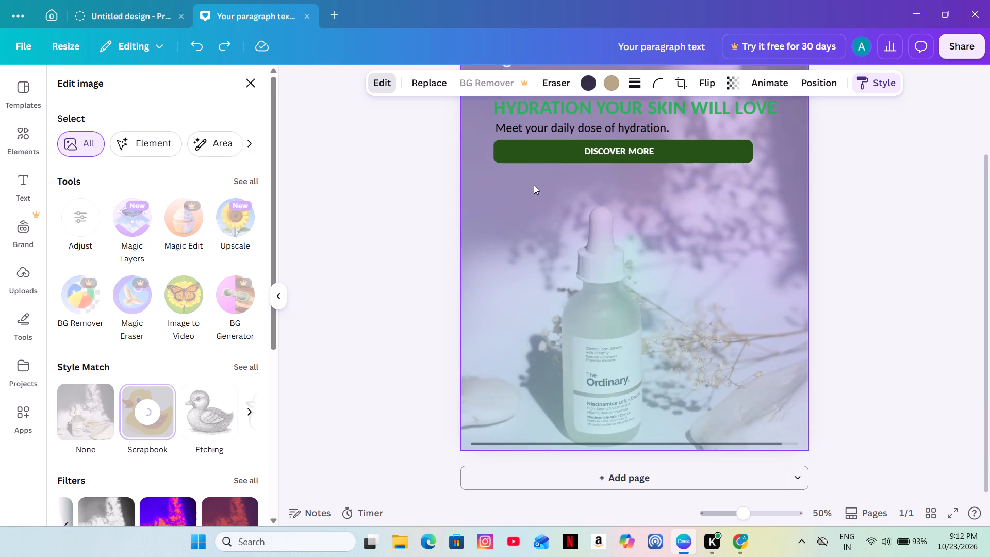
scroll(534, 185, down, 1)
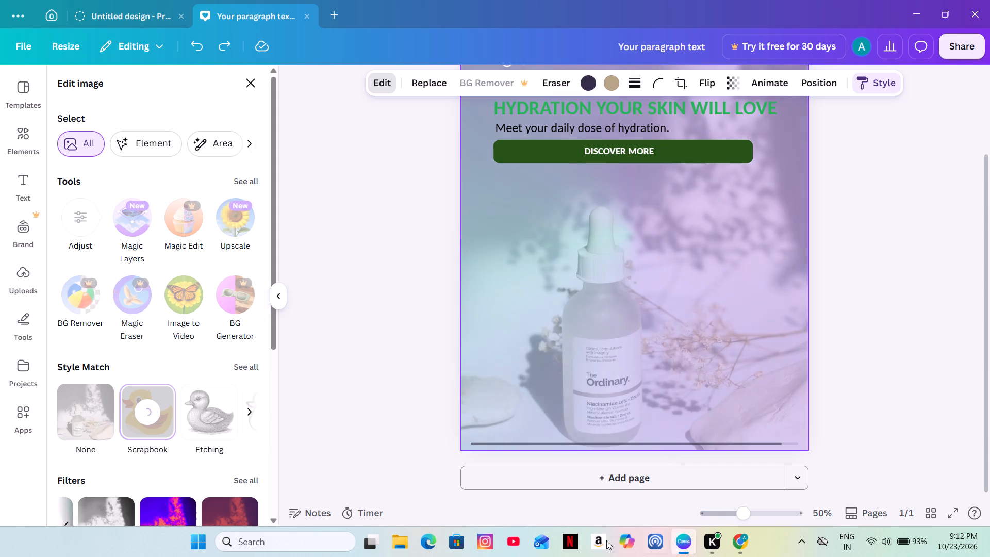
Review the restyled page, and undo the Scrapbook style match on the product photo.
scroll(651, 228, up, 1)
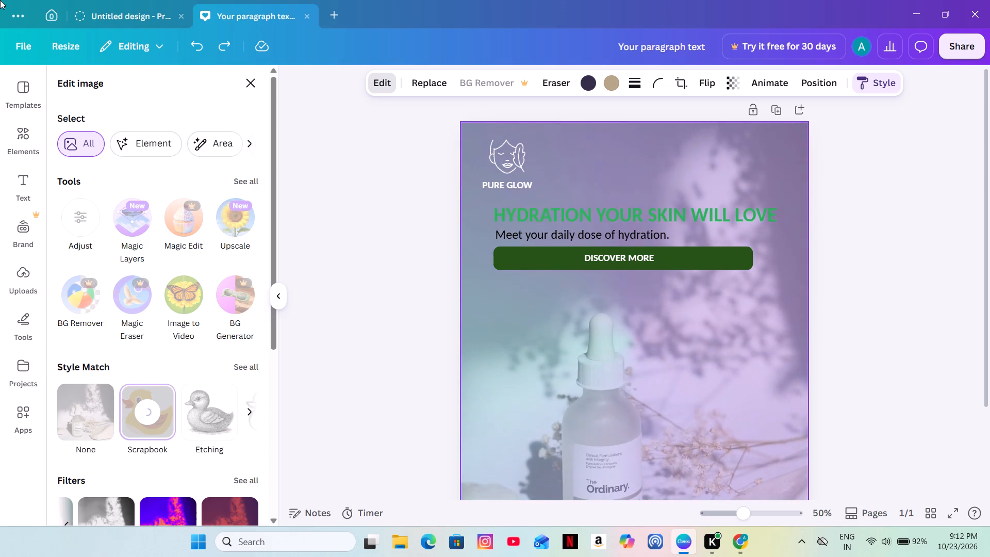
scroll(509, 340, down, 2)
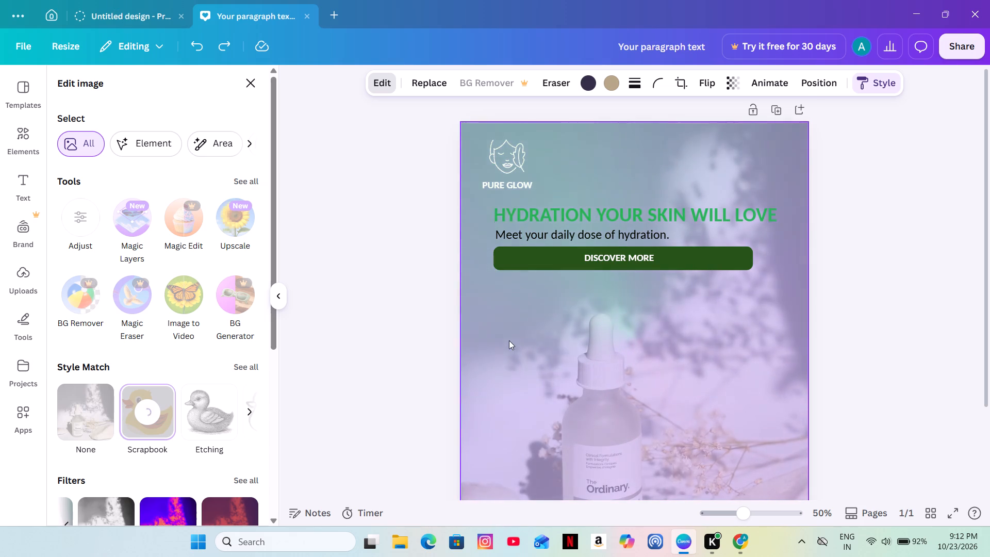
scroll(509, 340, down, 2)
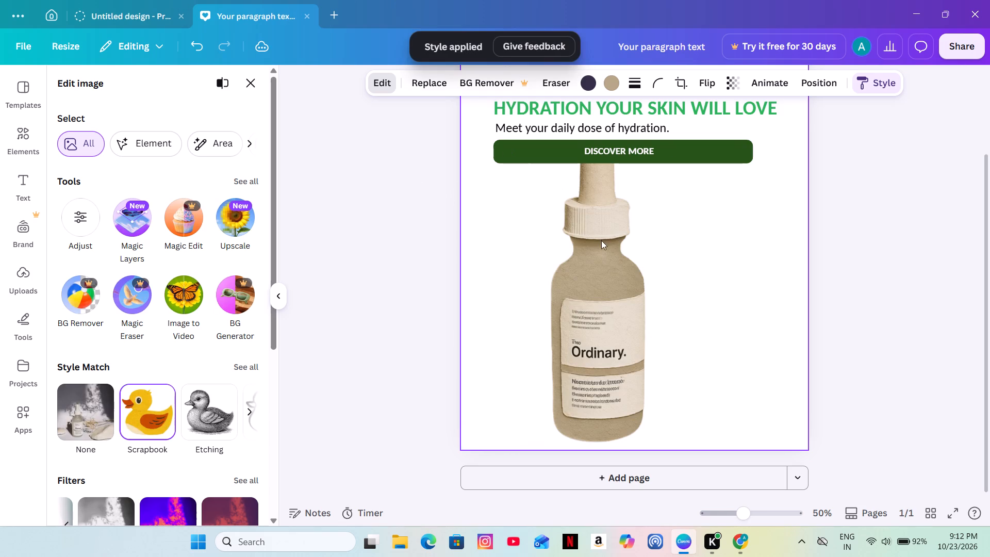
scroll(692, 170, up, 6)
scroll(692, 150, down, 4)
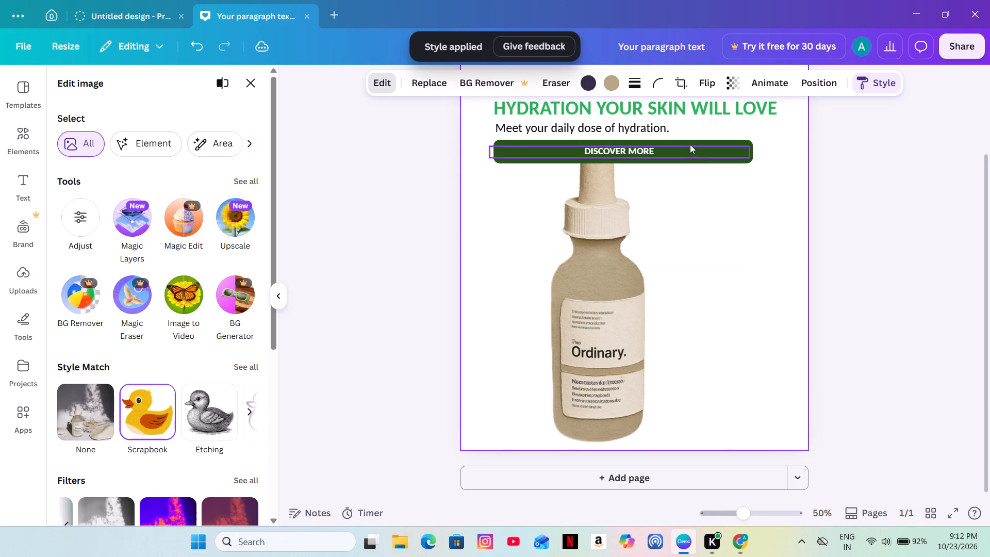
key(ctrl+z)
click(459, 193)
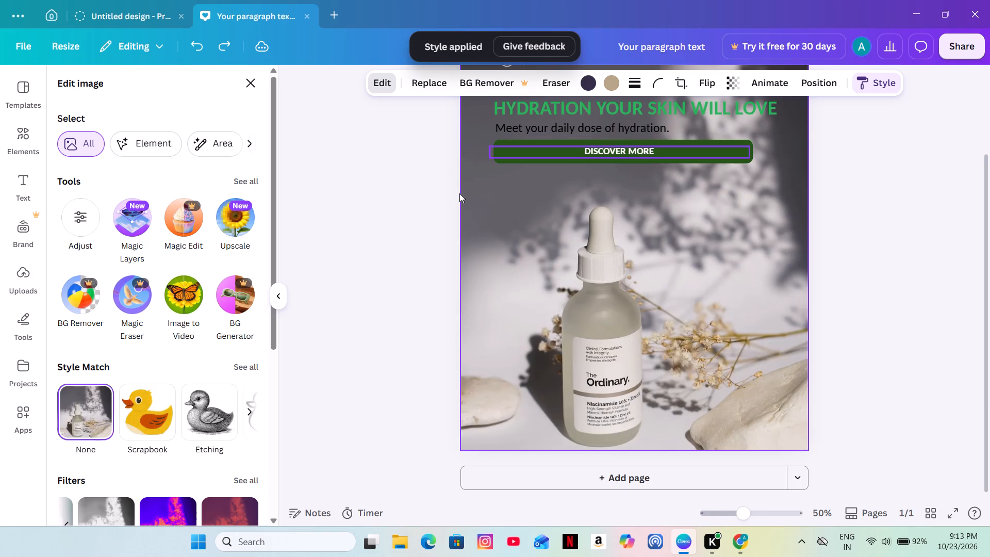
scroll(600, 208, up, 6)
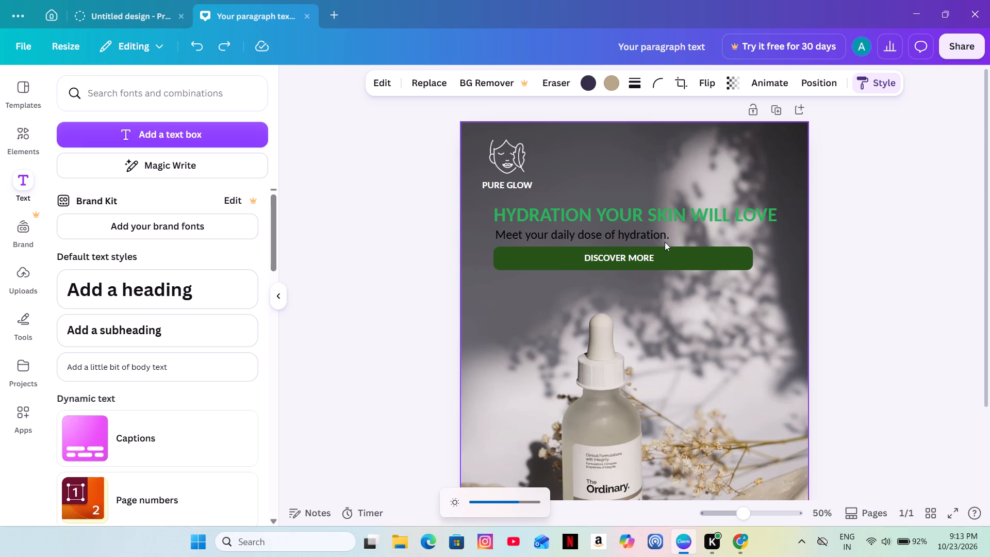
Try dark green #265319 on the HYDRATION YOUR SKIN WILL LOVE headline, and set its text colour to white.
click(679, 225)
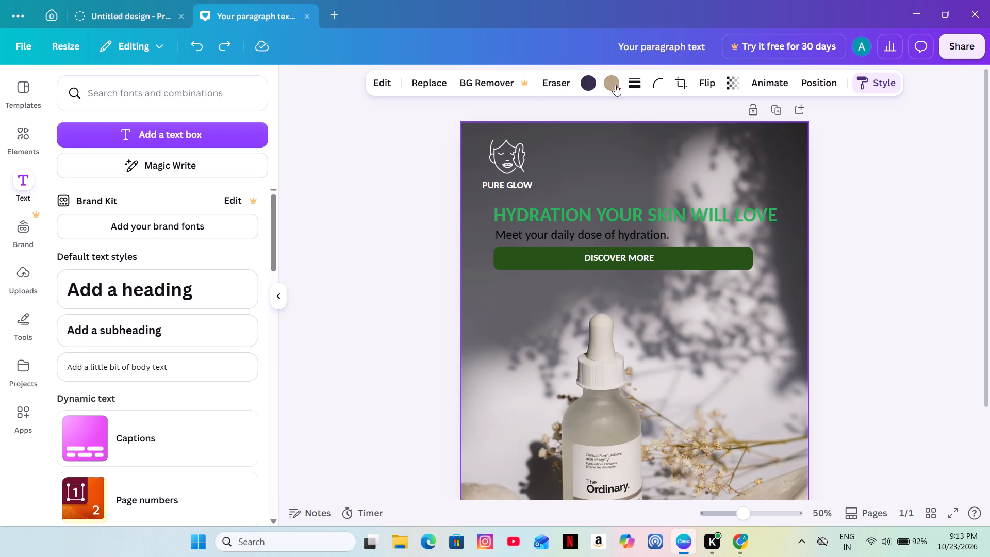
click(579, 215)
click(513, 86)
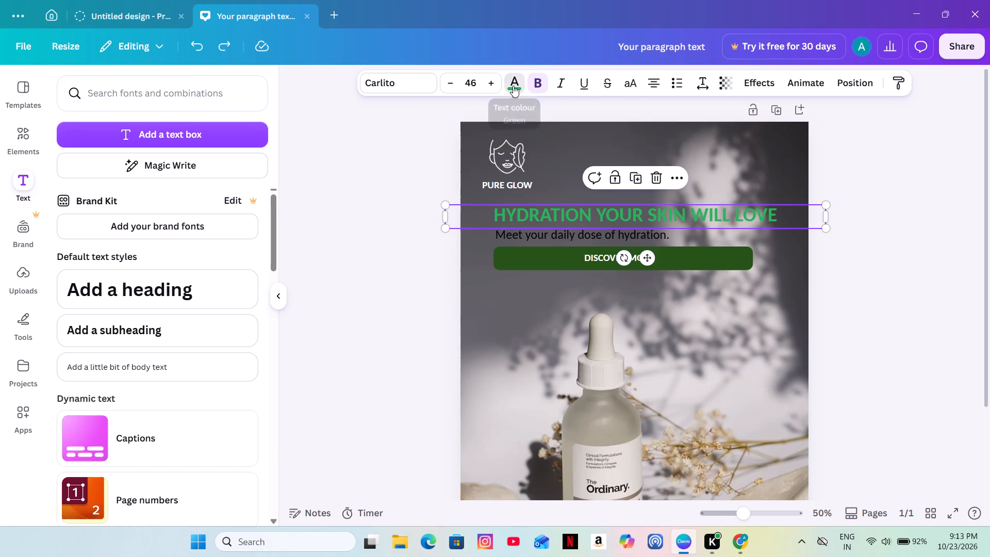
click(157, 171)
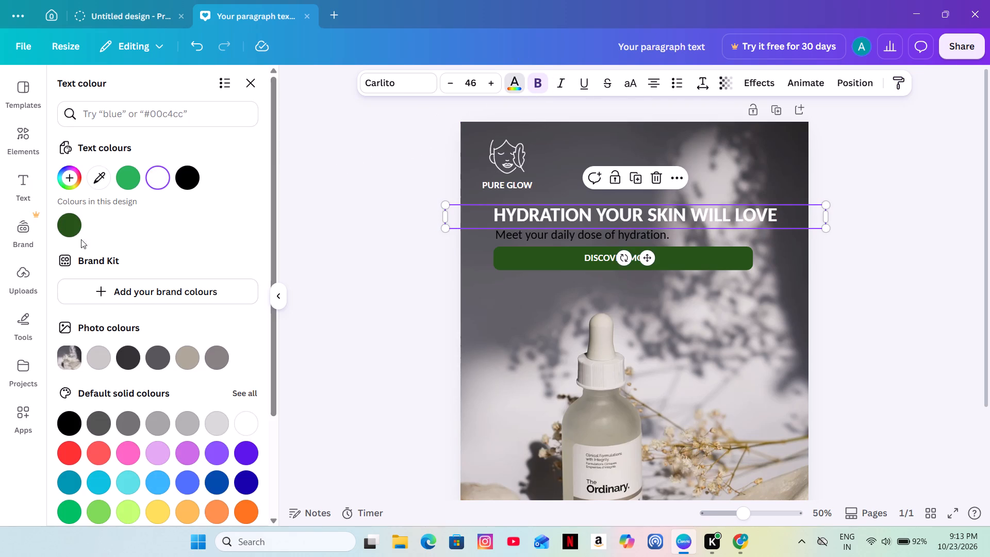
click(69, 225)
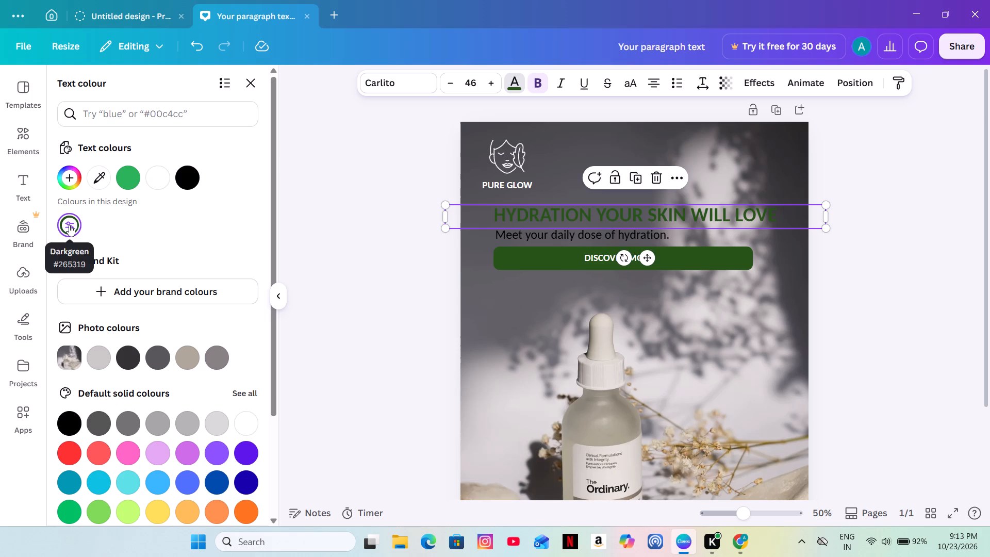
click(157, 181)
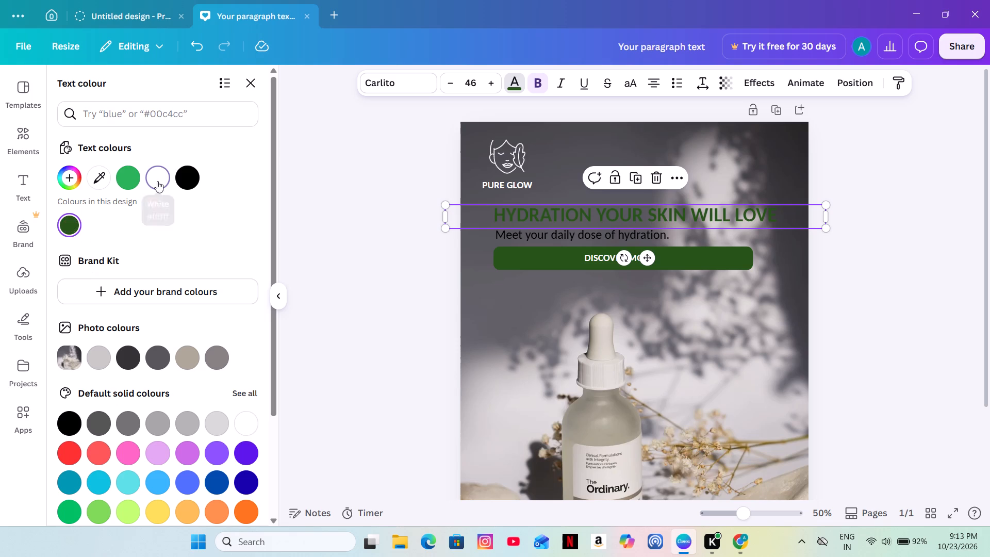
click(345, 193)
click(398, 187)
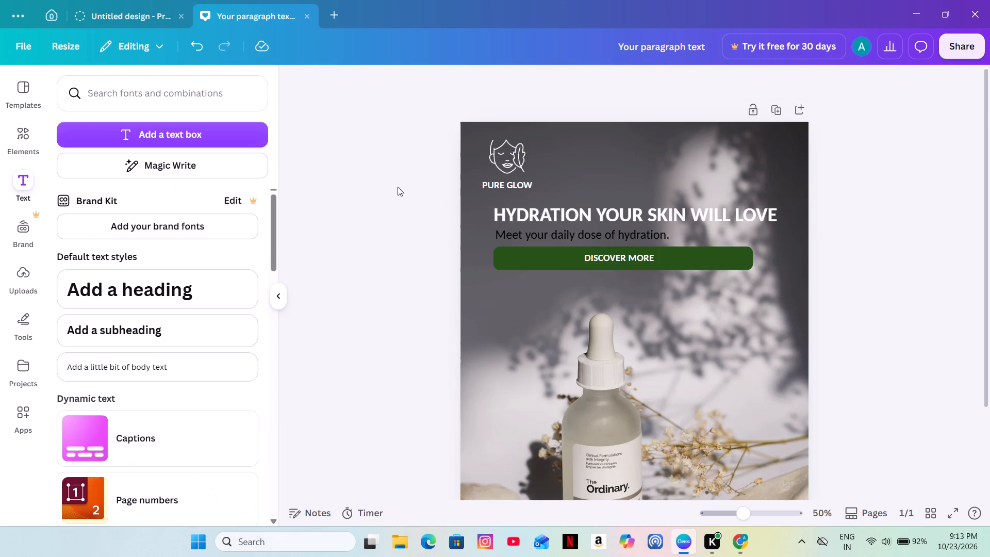
Browse the default text styles and font combinations for headline ideas.
click(606, 215)
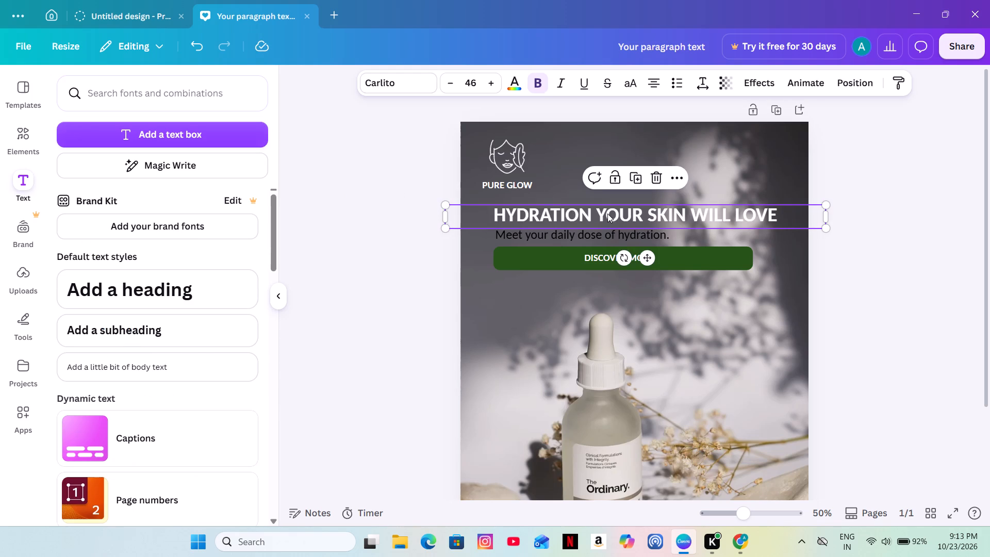
click(513, 91)
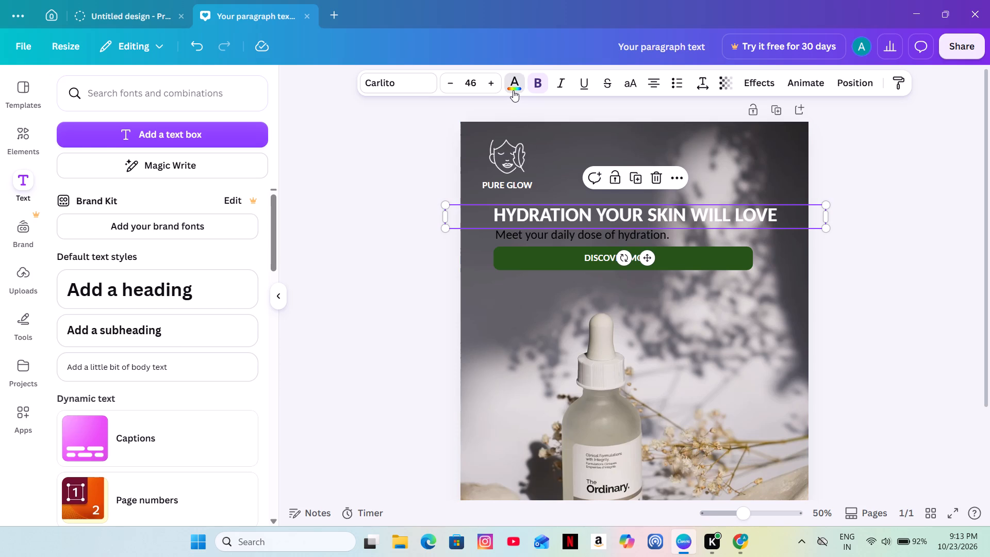
click(513, 90)
scroll(138, 327, down, 6)
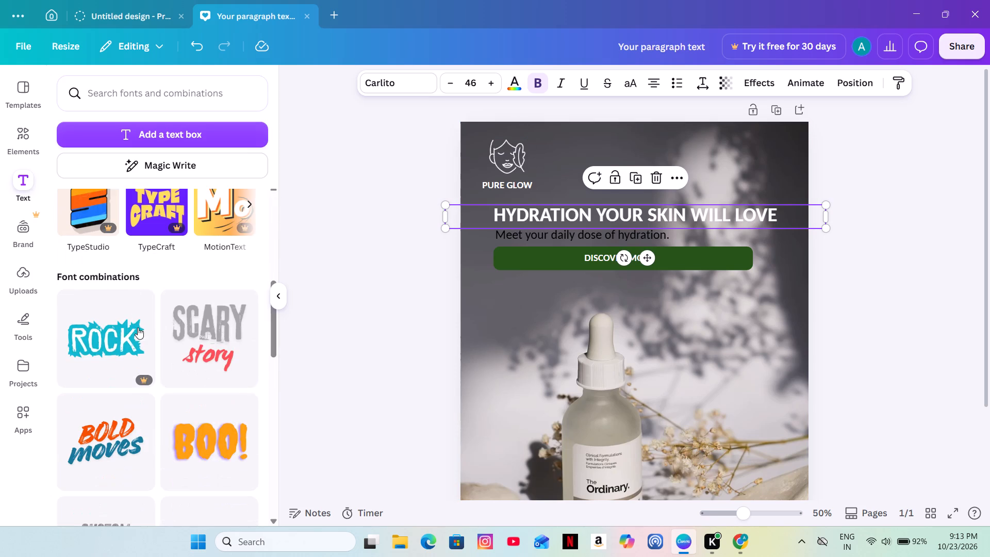
scroll(138, 326, down, 3)
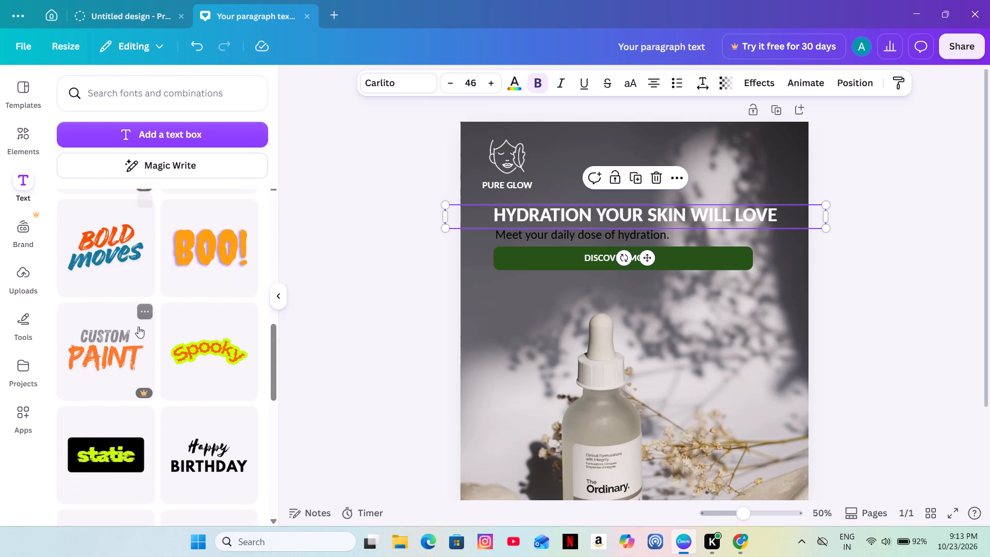
scroll(138, 326, down, 4)
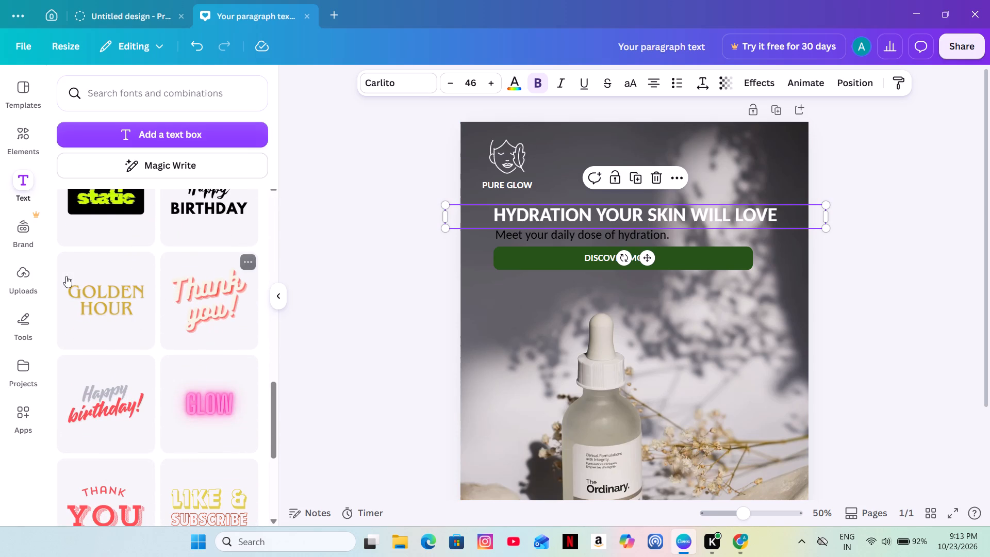
scroll(131, 305, down, 3)
scroll(188, 318, down, 3)
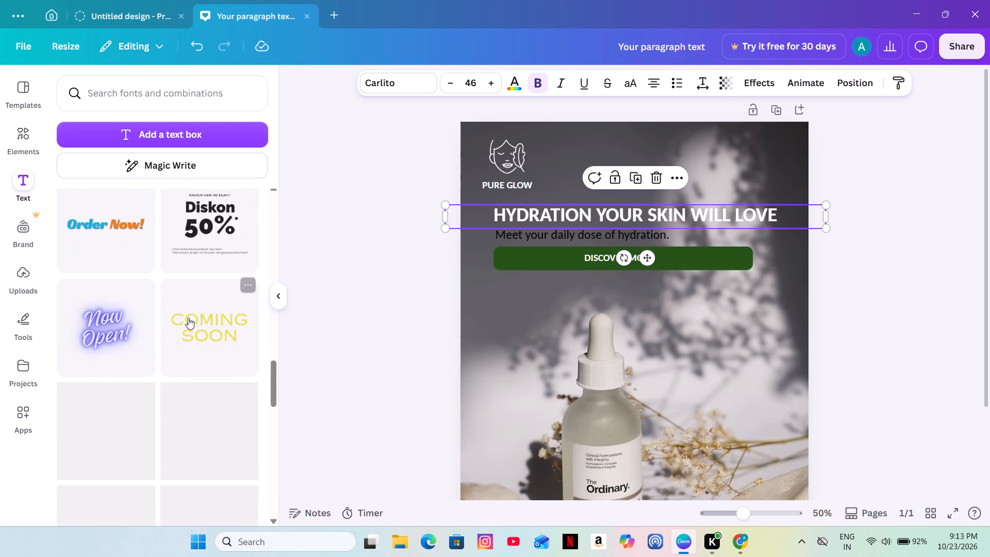
scroll(133, 303, down, 3)
scroll(133, 303, up, 6)
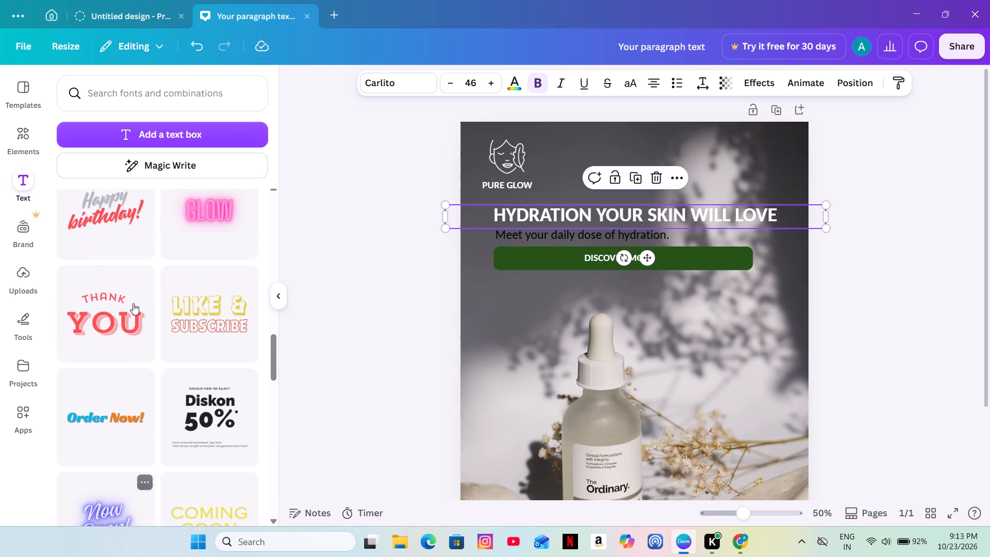
scroll(133, 303, down, 6)
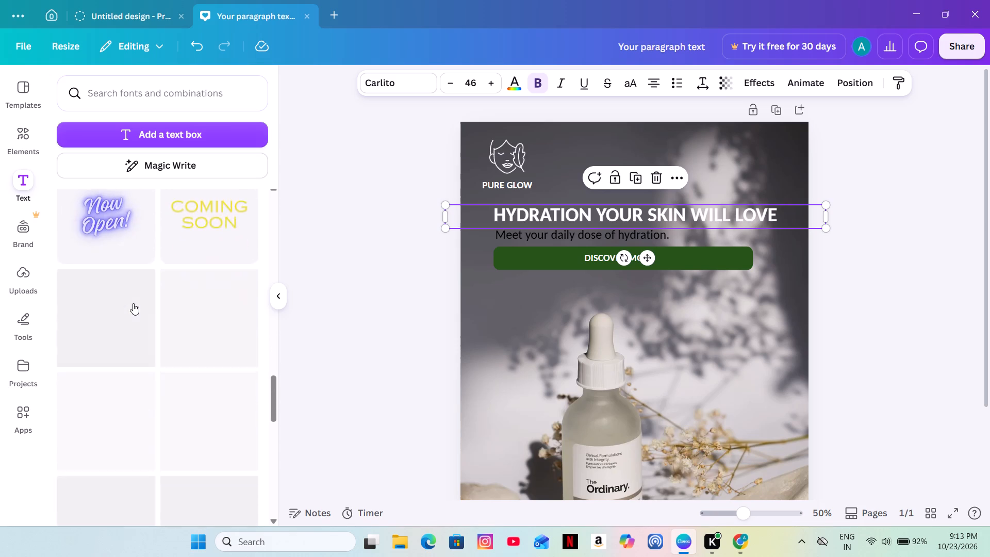
scroll(133, 303, up, 20)
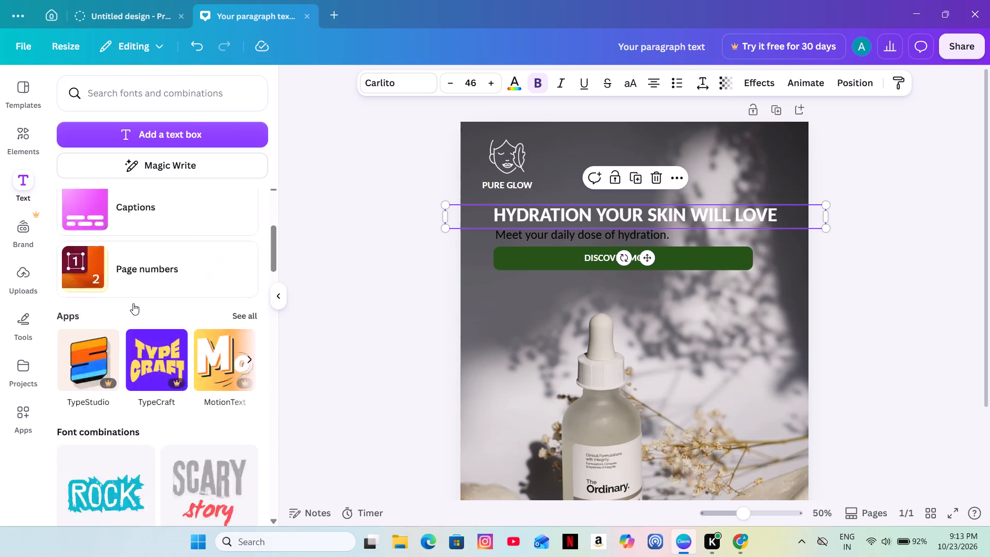
scroll(133, 303, up, 3)
scroll(133, 303, down, 6)
scroll(133, 303, up, 3)
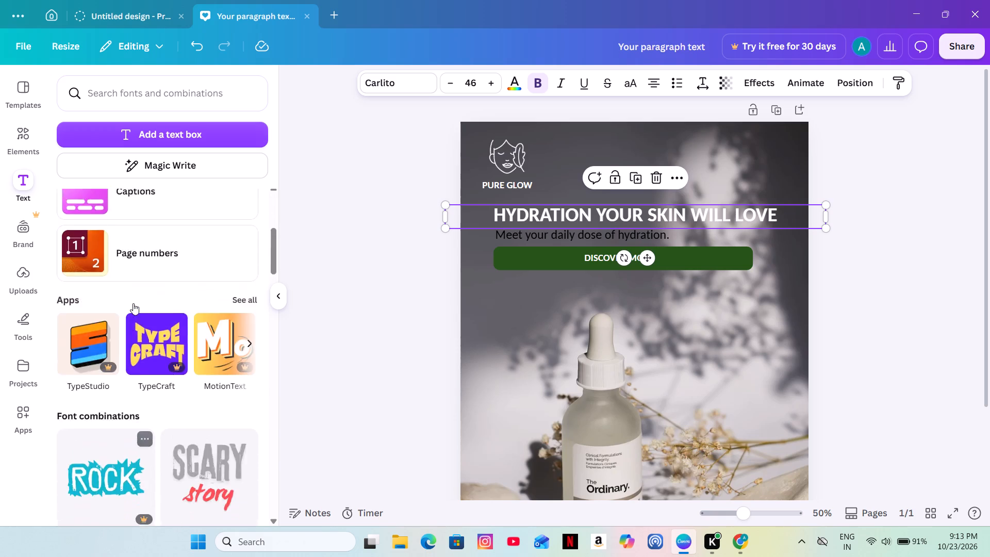
scroll(133, 303, up, 1)
scroll(160, 370, up, 1)
scroll(160, 370, down, 7)
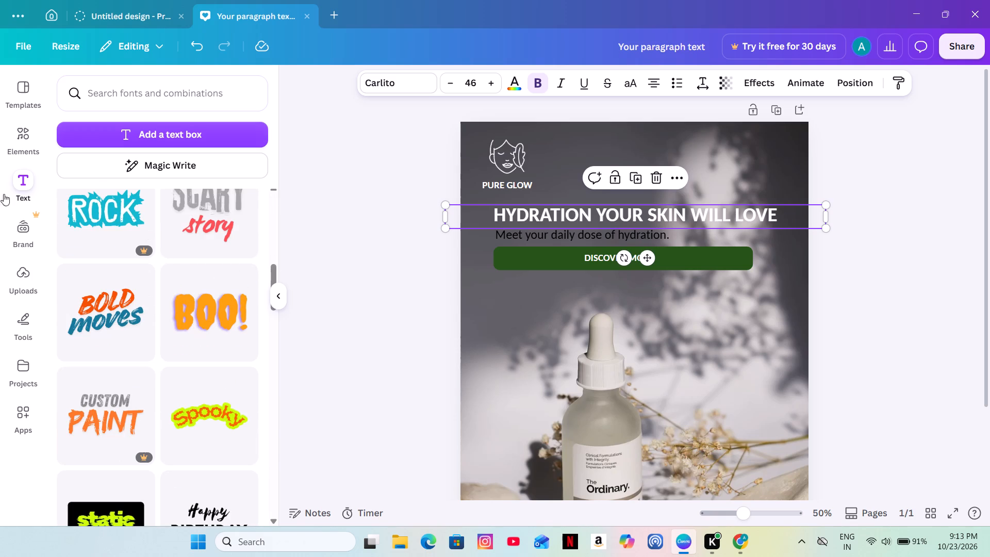
scroll(69, 284, up, 10)
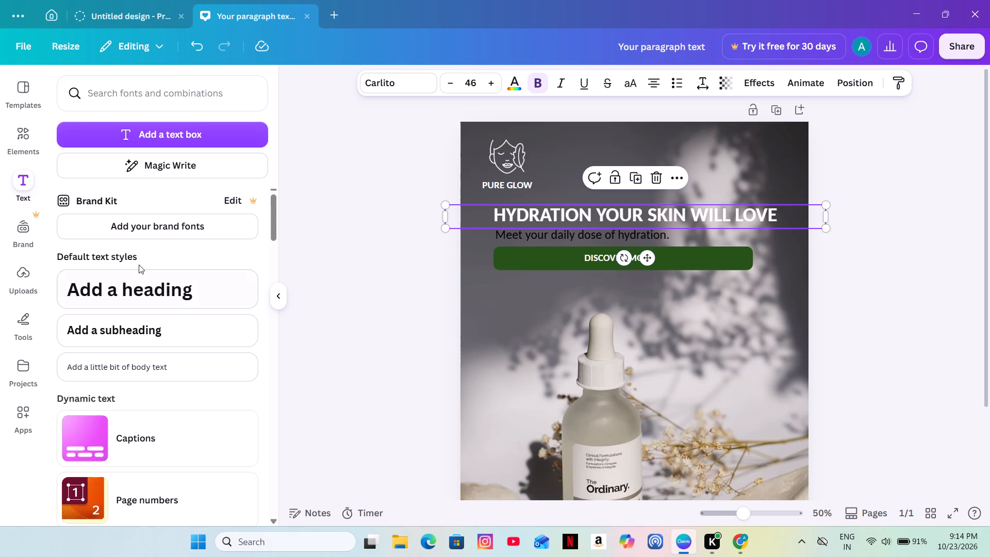
Try grey on the HYDRATION YOUR SKIN WILL LOVE headline, and set its text colour to light green #C1FF72.
click(349, 269)
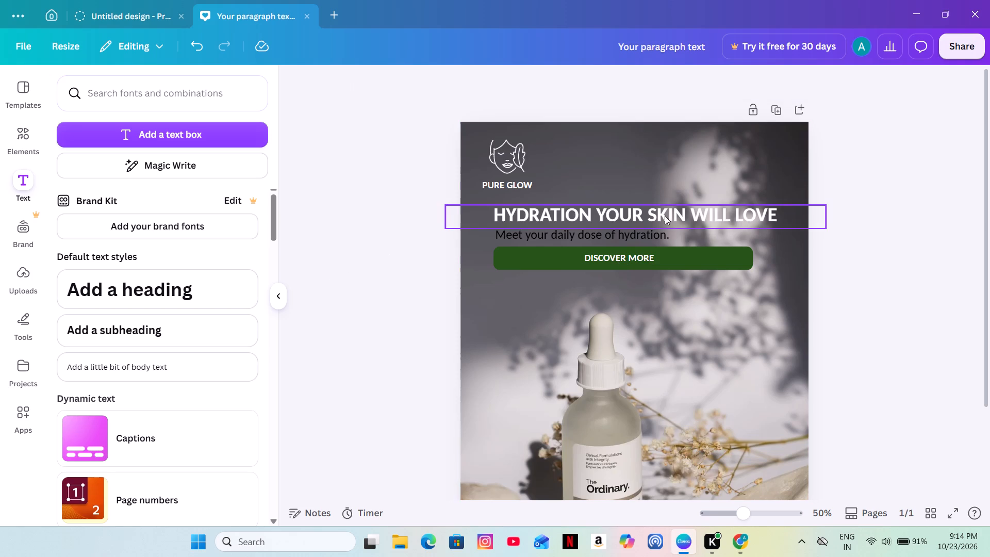
click(660, 218)
click(513, 83)
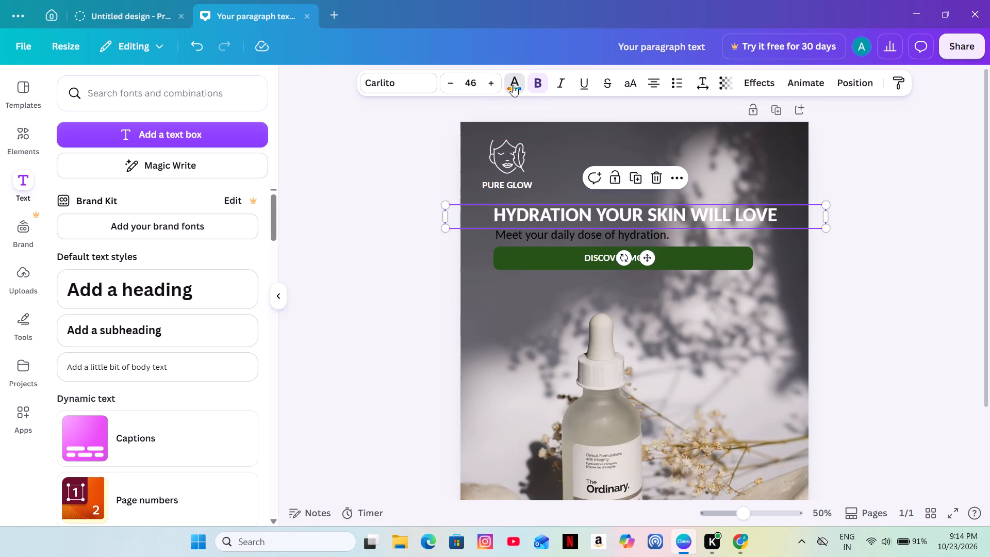
click(510, 92)
click(518, 85)
scroll(161, 291, down, 6)
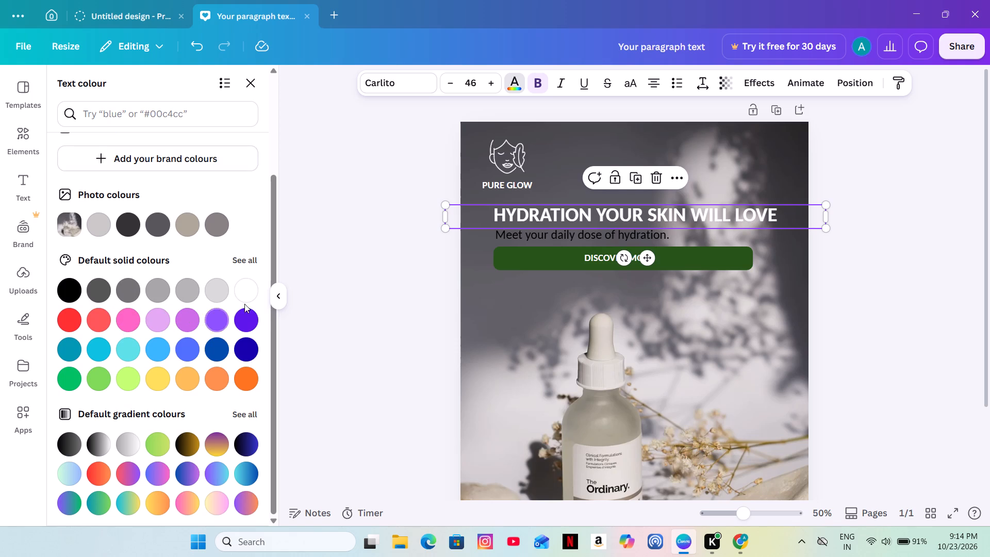
click(178, 293)
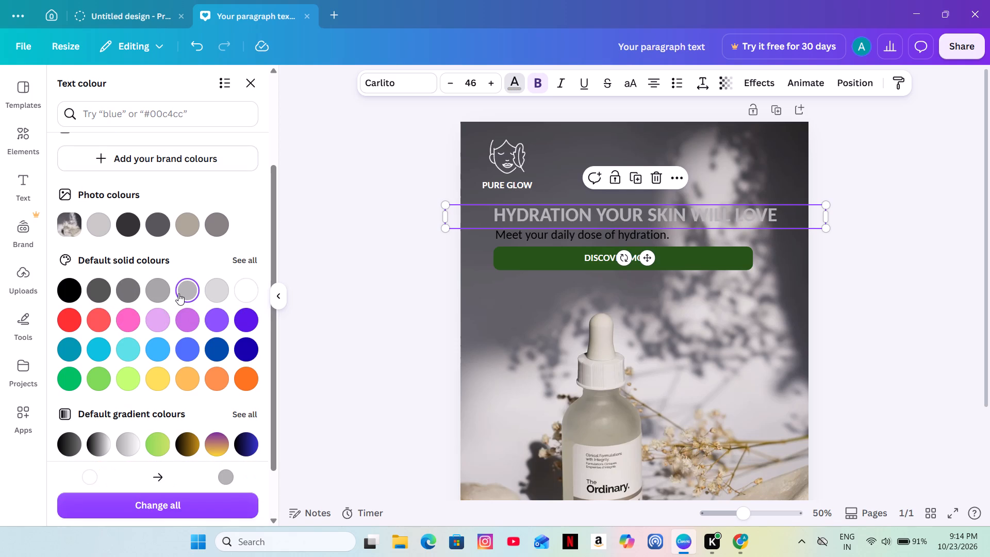
click(120, 379)
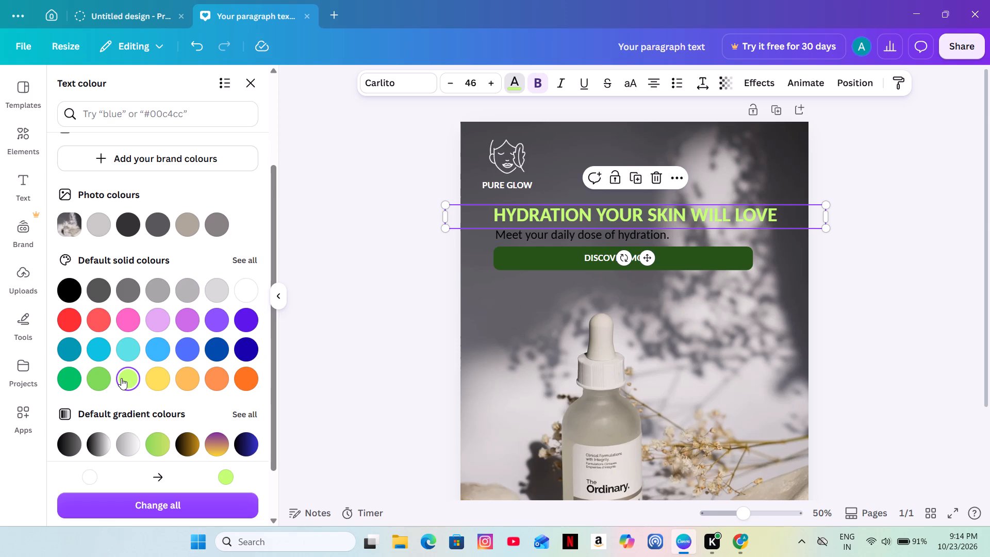
click(40, 380)
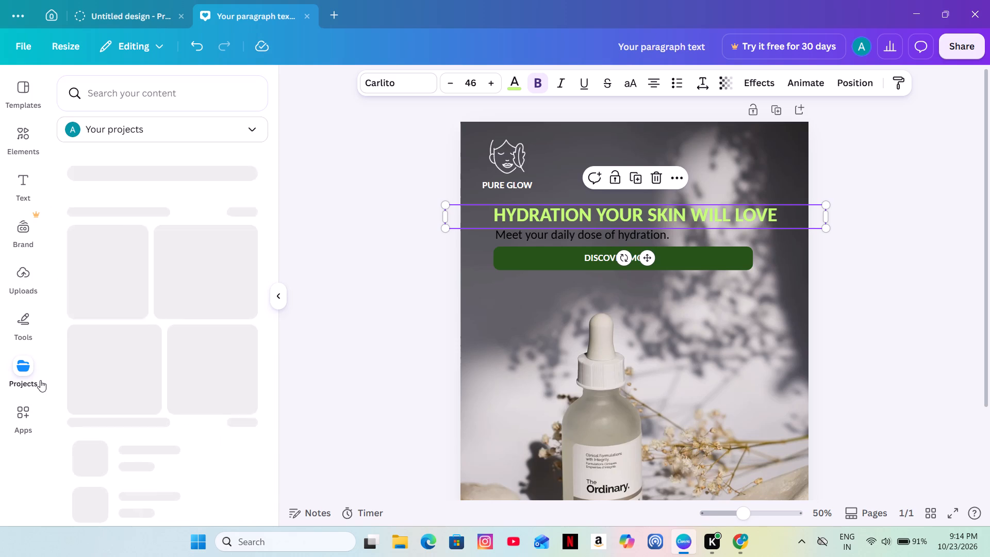
click(319, 238)
click(399, 206)
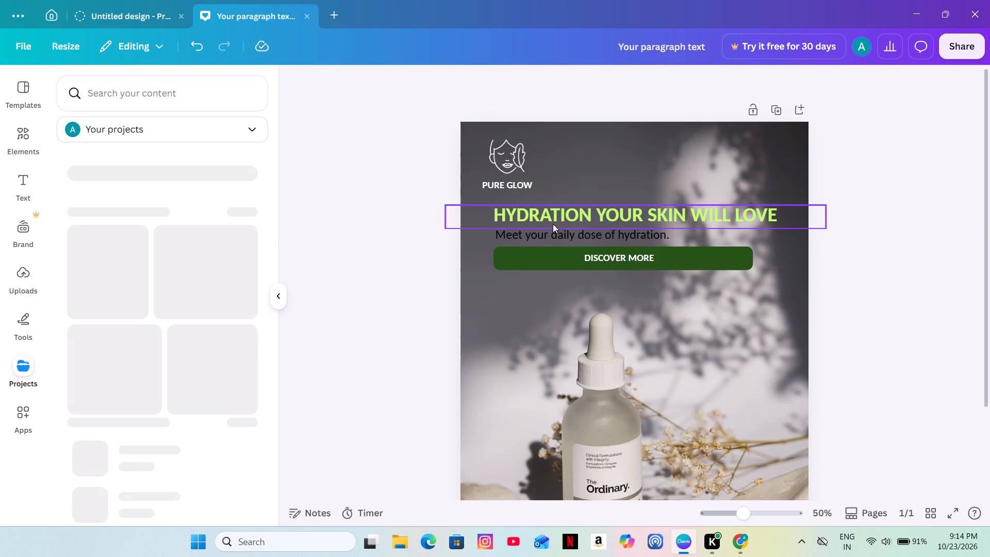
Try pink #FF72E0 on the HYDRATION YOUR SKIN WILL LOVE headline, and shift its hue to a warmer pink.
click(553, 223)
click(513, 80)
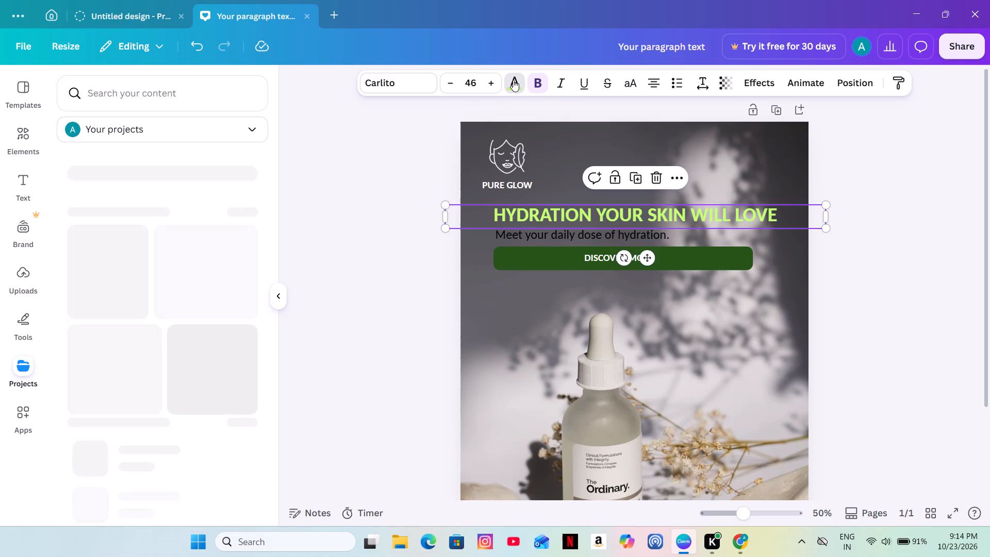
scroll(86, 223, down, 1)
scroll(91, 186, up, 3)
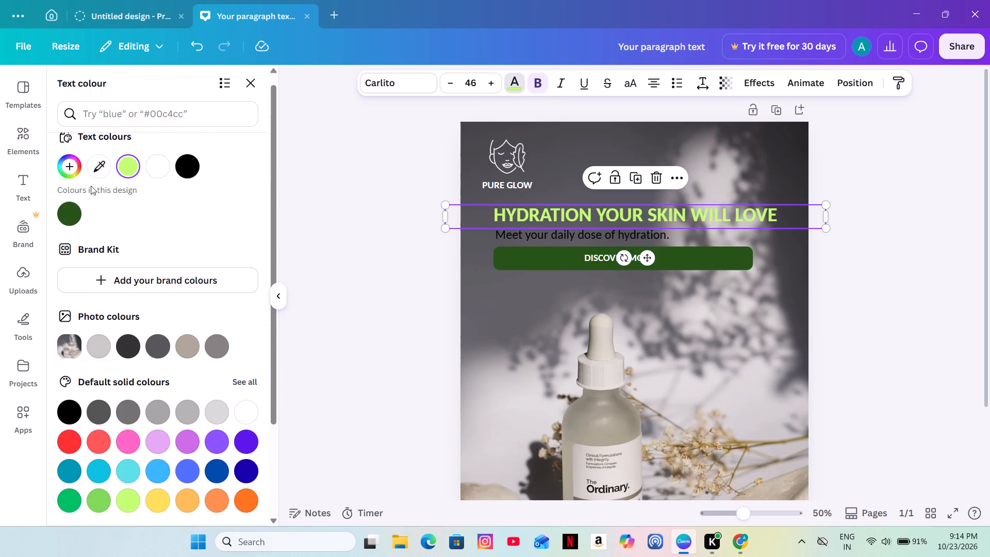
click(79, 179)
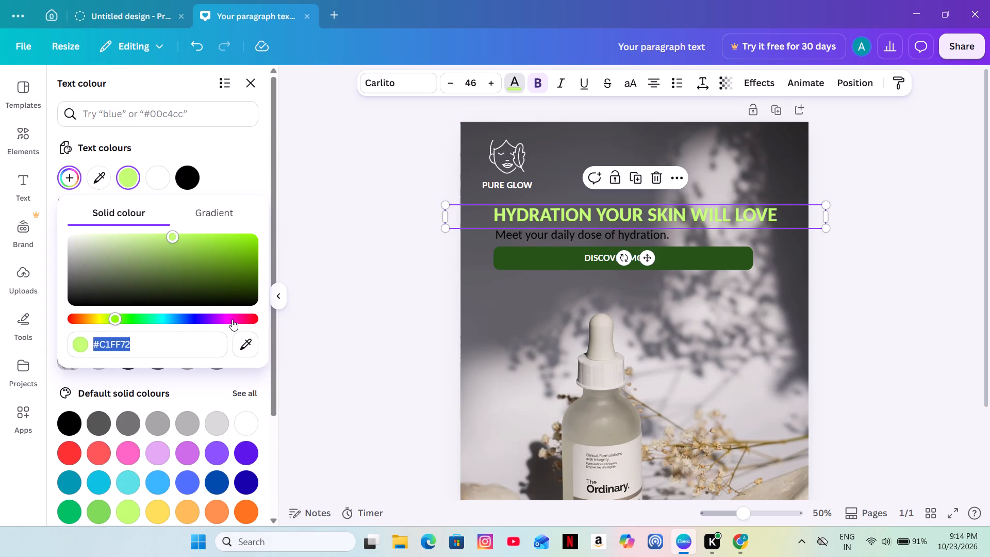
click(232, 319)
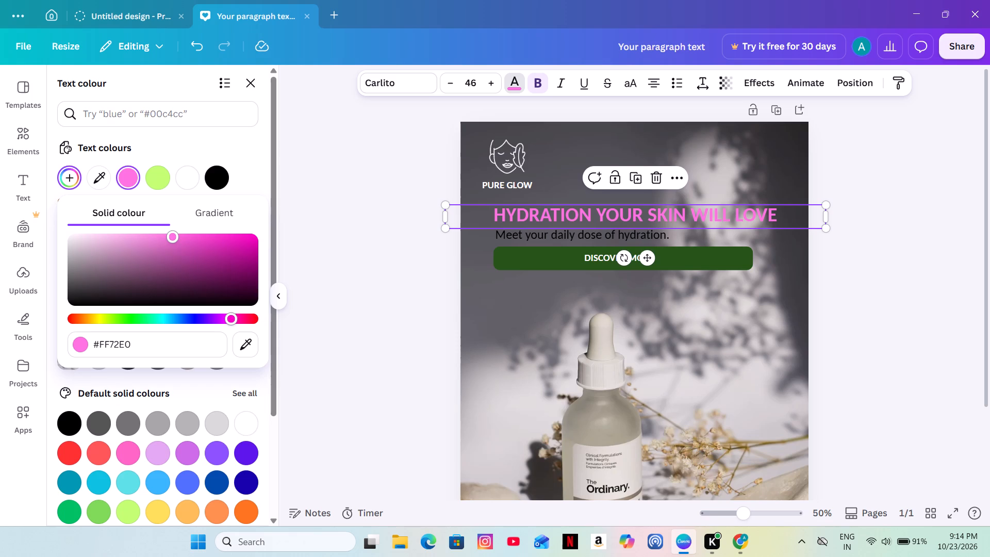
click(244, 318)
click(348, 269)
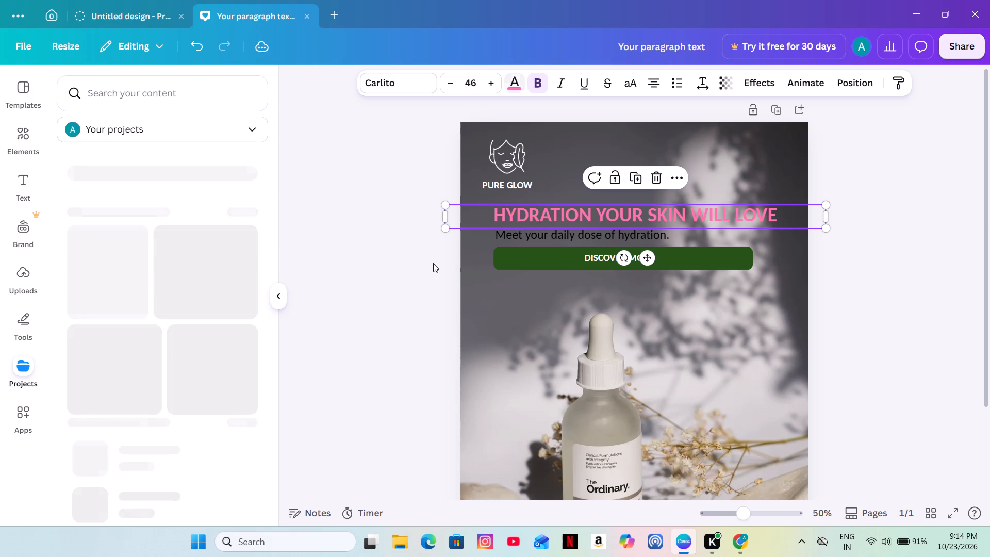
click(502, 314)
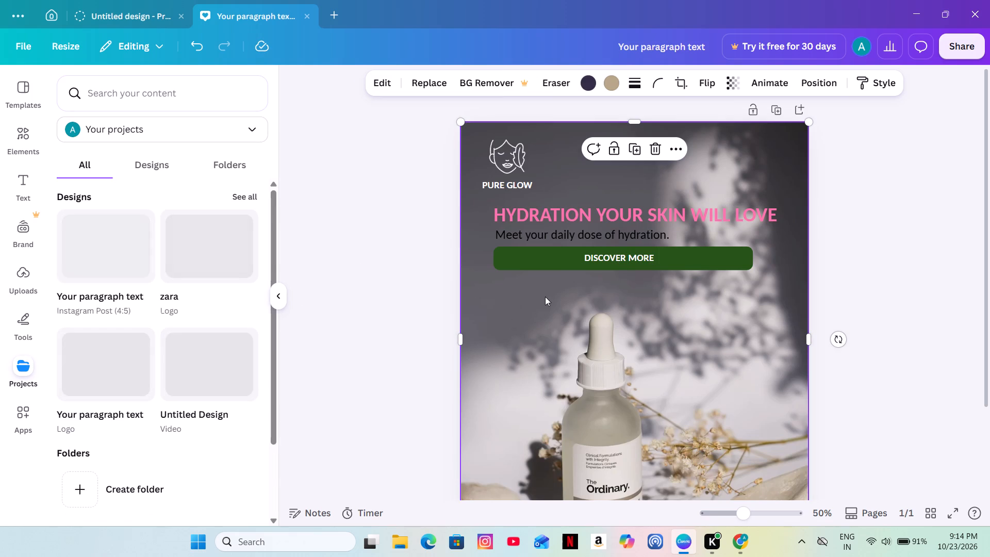
Undo the series of colour trials on the HYDRATION YOUR SKIN WILL LOVE headline, back to its dark green.
key(ctrl+z)
key(ctrl+z)
key(ctrl+z)
key(ctrl+z)
key(ctrl+z)
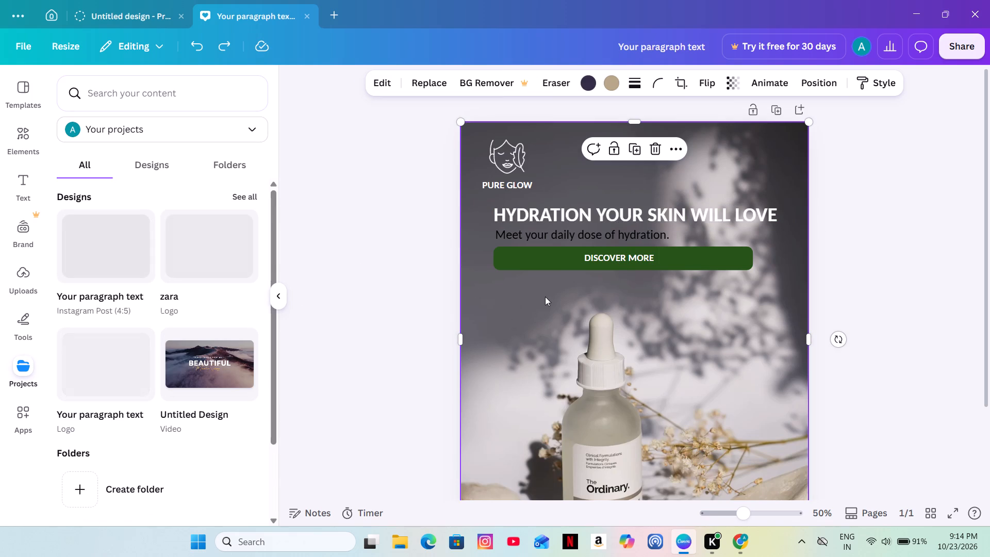
key(ctrl+z)
key(ctrl+z)
key(ctrl+z)
key(ctrl+z)
key(ctrl+z)
key(ctrl+z)
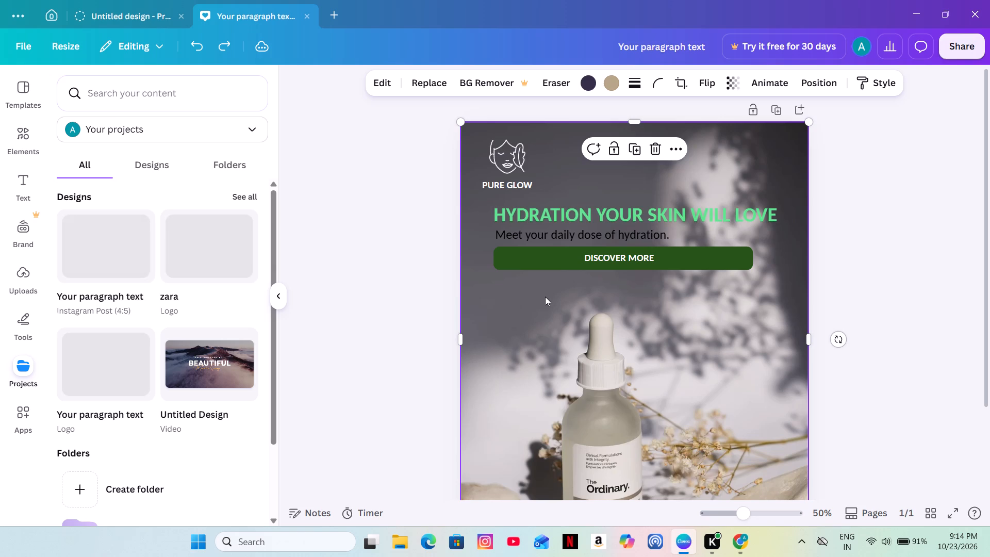
key(ctrl+z)
key(ctrl+z)
key(ctrl+z)
key(ctrl+z)
key(ctrl+z)
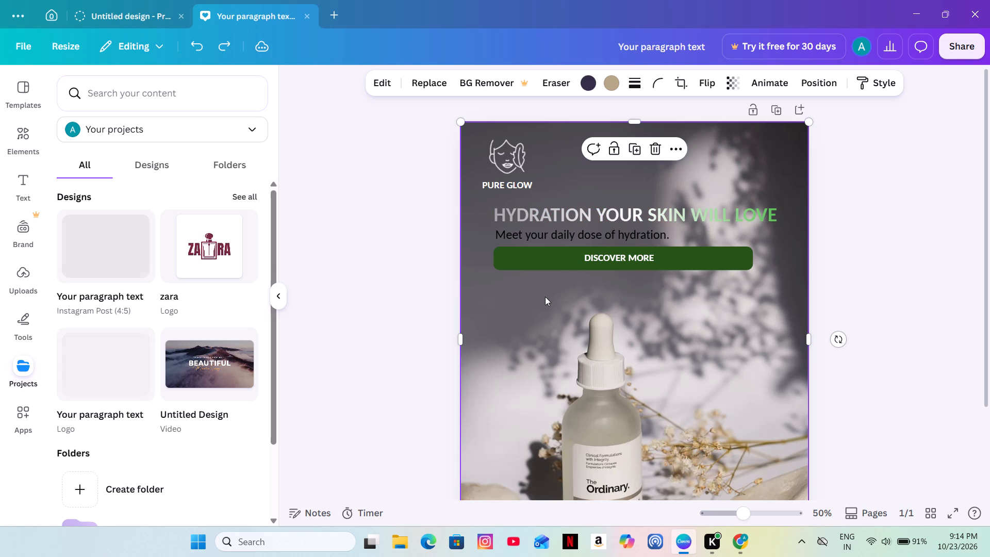
key(ctrl+z)
key(ctrl+z)
key(ctrl+z)
key(ctrl+z)
key(ctrl+z)
key(ctrl+z)
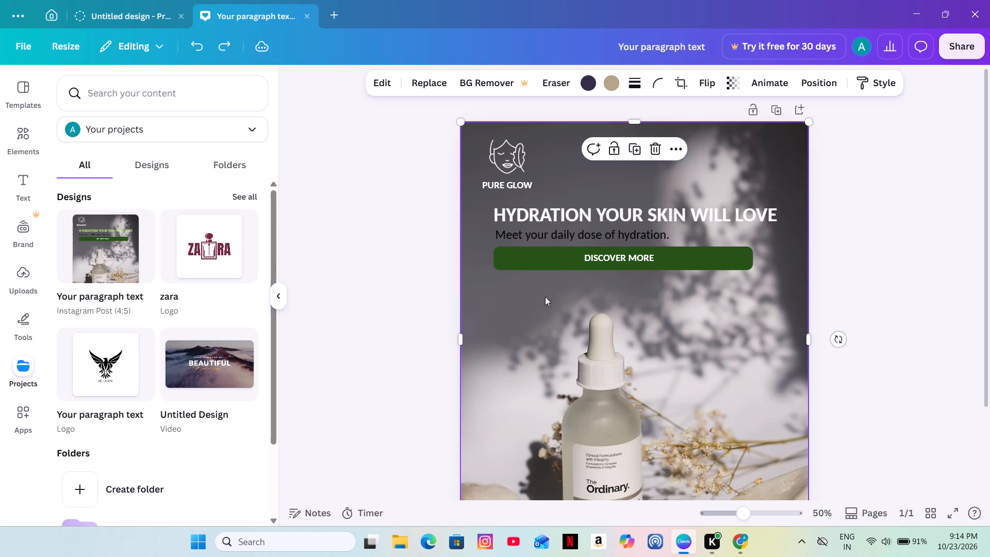
key(ctrl+z)
key(ctrl+z)
key(ctrl+z)
key(ctrl+z)
key(ctrl+z)
key(ctrl+z)
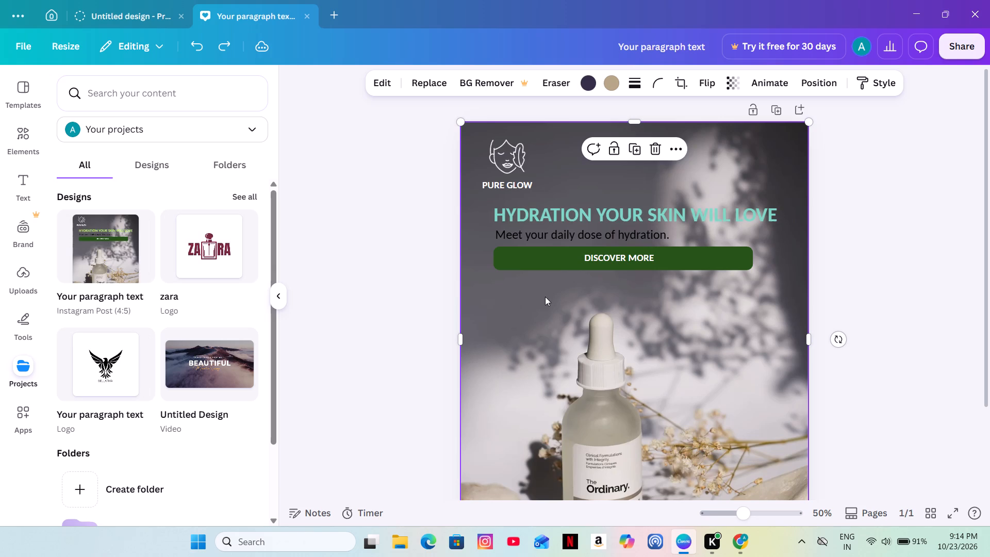
key(ctrl+z)
key(ctrl+z)
key(ctrl+z)
key(ctrl+z)
key(ctrl+z)
key(ctrl+z)
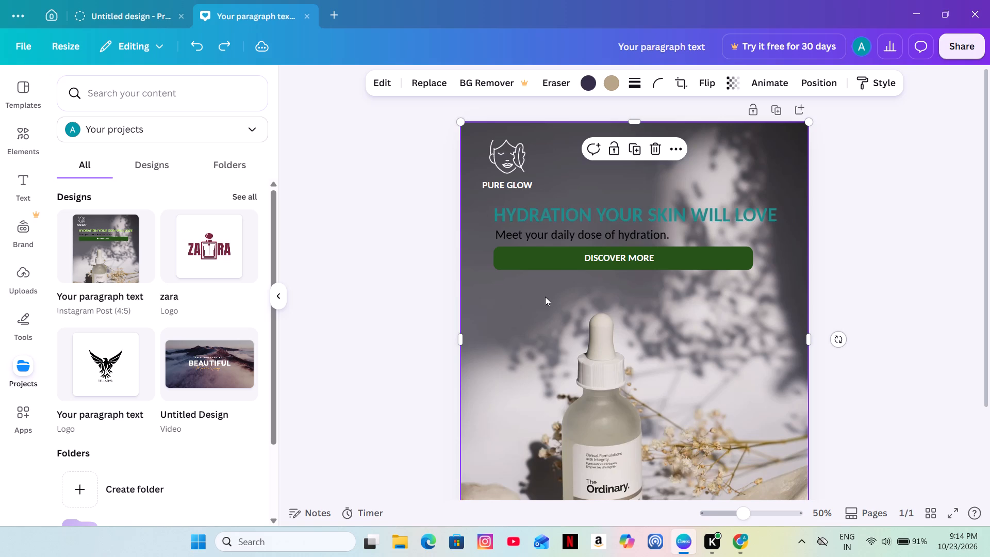
key(ctrl+z)
key(ctrl+z)
key(ctrl+z)
key(ctrl+z)
key(ctrl+z)
key(ctrl+z)
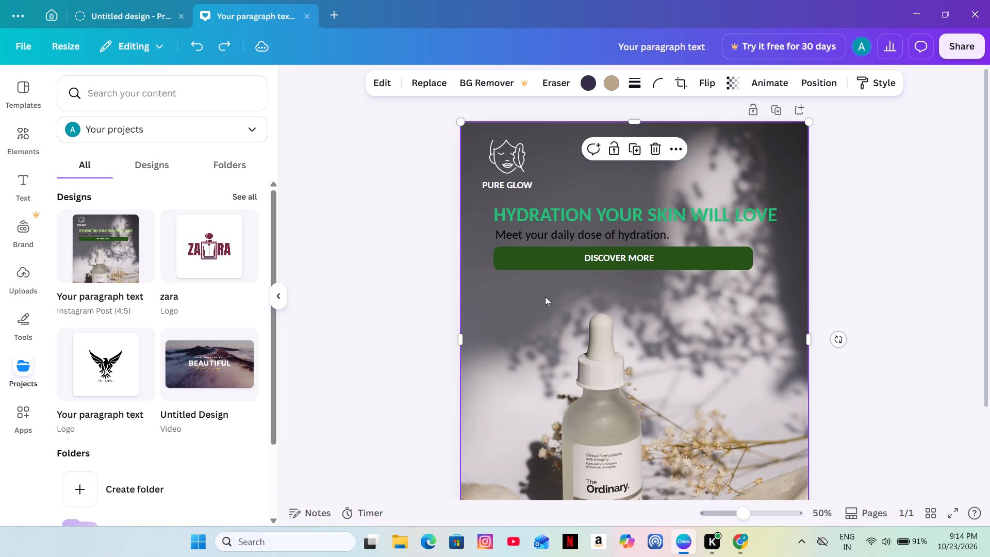
key(ctrl+z)
key(ctrl+z)
key(ctrl+z)
key(ctrl+z)
key(ctrl+z)
key(ctrl+z)
key(ctrl+z)
key(ctrl+z)
key(ctrl+z)
key(ctrl+z)
key(ctrl+z)
key(ctrl+z)
key(ctrl+z)
key(ctrl+z)
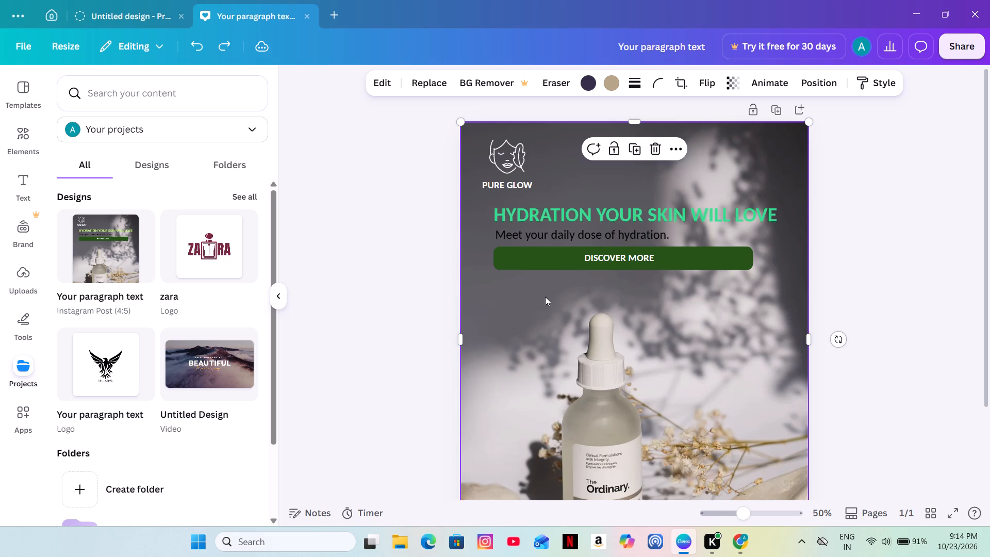
key(ctrl+z)
key(ctrl+z)
key(ctrl+z)
key(ctrl+z)
key(ctrl+z)
key(ctrl+z)
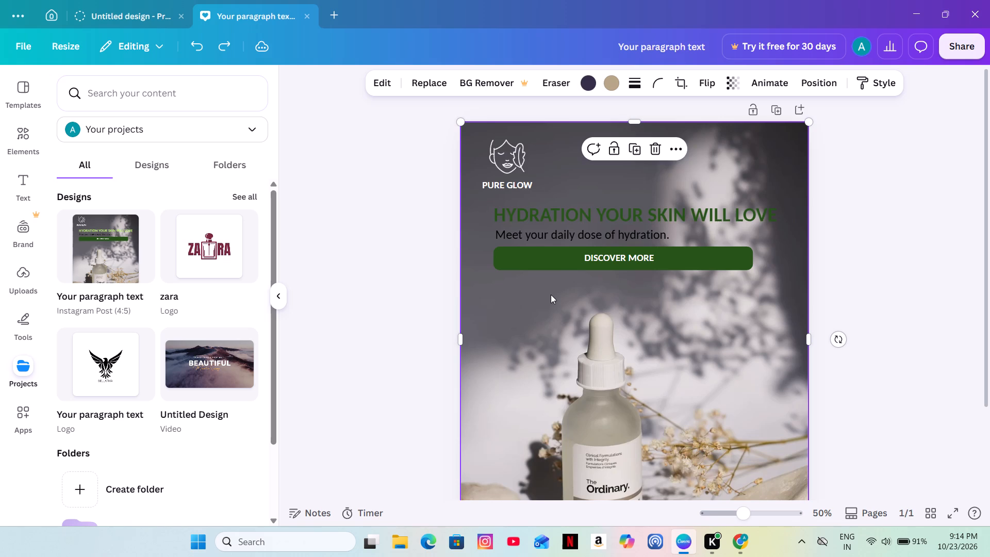
Undo the white logo colouring and the photo enlargement, back to the white upper area with the serum photo below DISCOVER MORE.
key(ctrl+z)
key(ctrl+z)
key(ctrl+z)
key(ctrl+z)
key(ctrl+z)
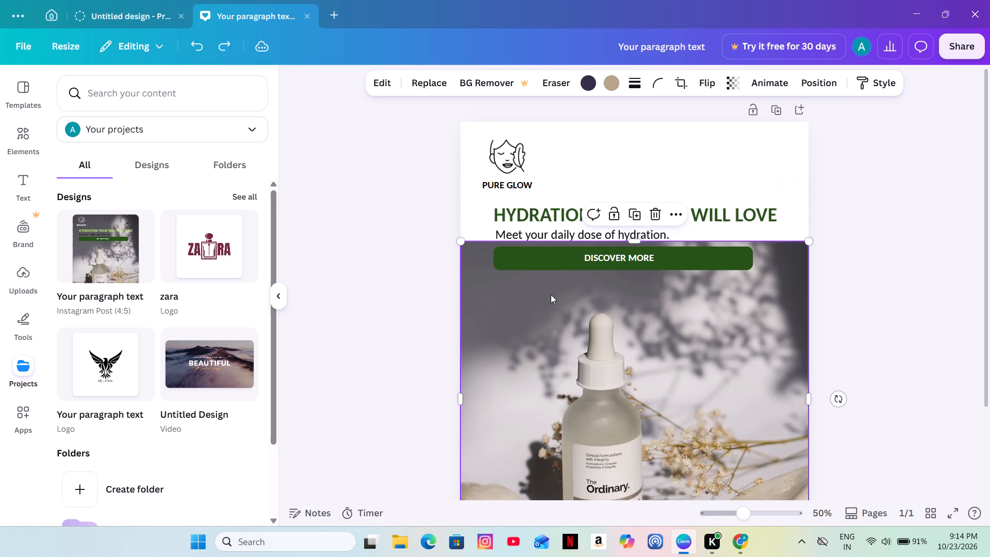
key(ctrl+z)
click(436, 282)
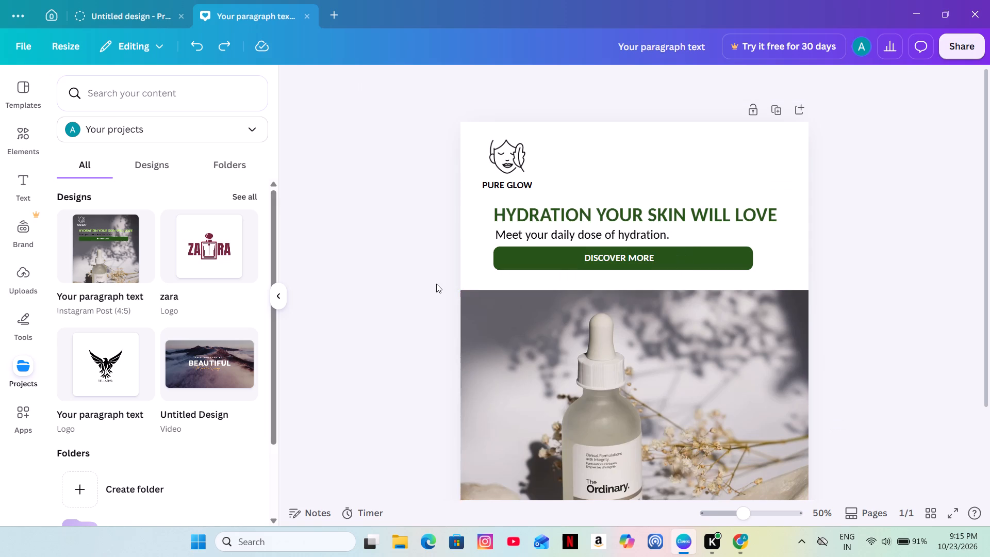
Examine the whole post layout, from the PURE GLOW logo down to the serum bottle photo.
scroll(586, 297, down, 6)
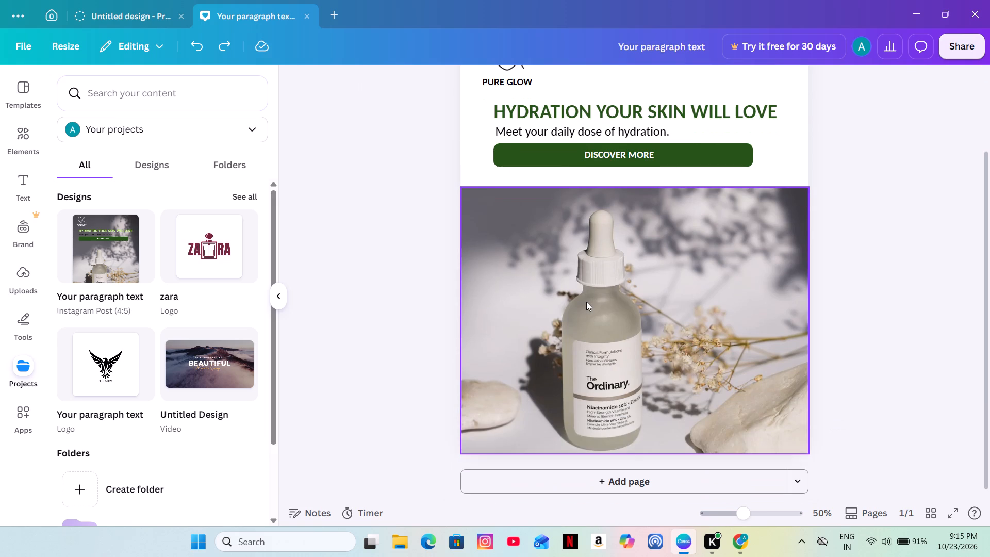
scroll(586, 302, up, 4)
scroll(652, 288, up, 1)
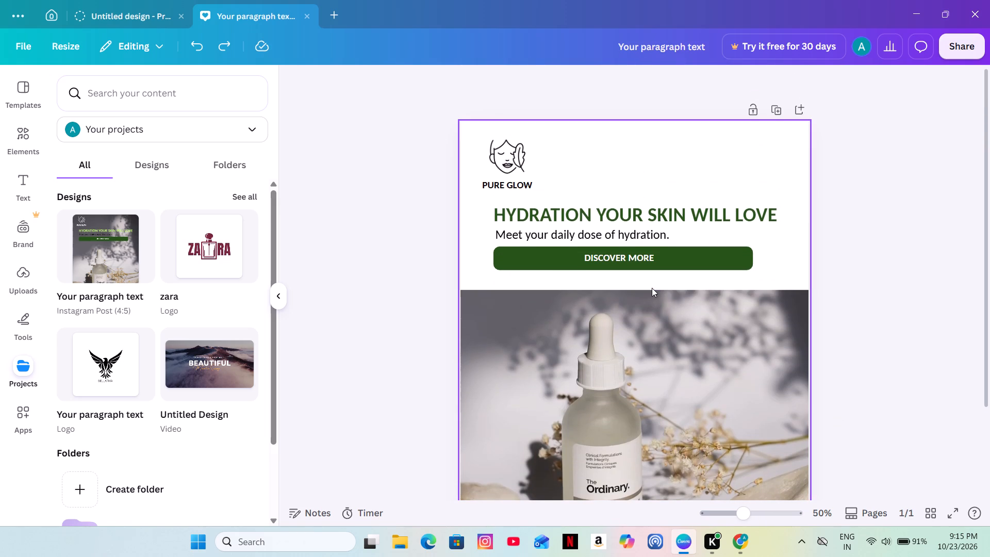
scroll(638, 296, down, 2)
scroll(622, 305, up, 3)
scroll(659, 300, down, 1)
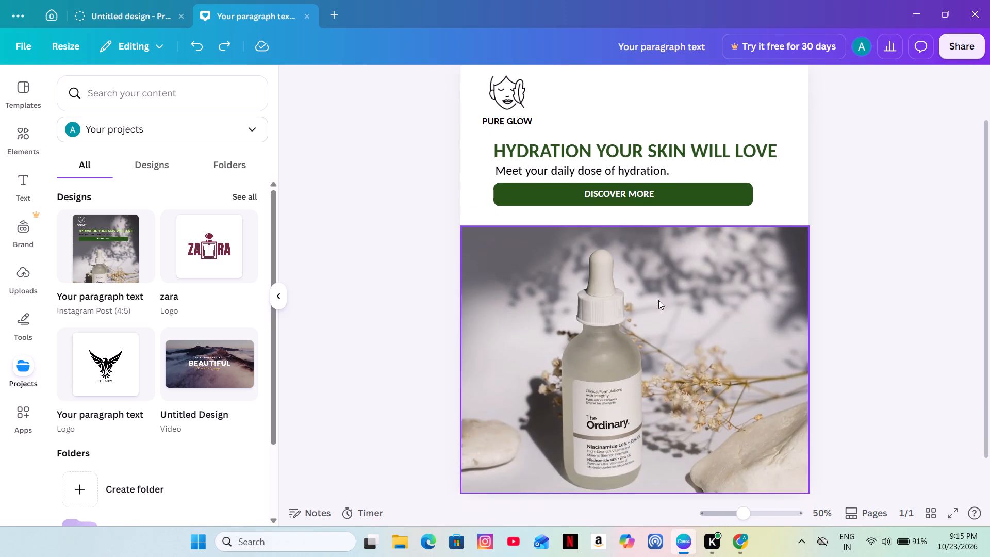
scroll(538, 144, up, 3)
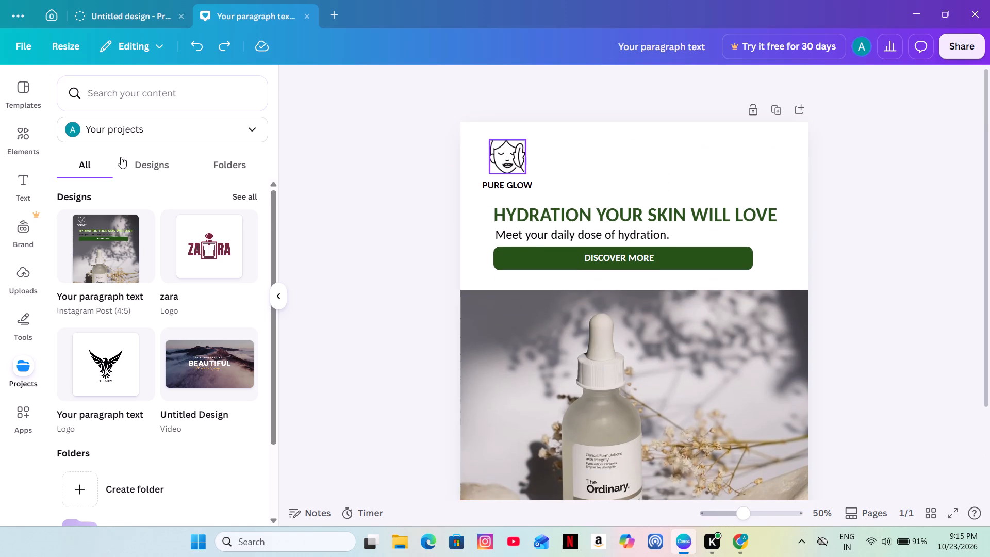
Add a grey square shape from the elements library to the post.
click(26, 140)
click(105, 92)
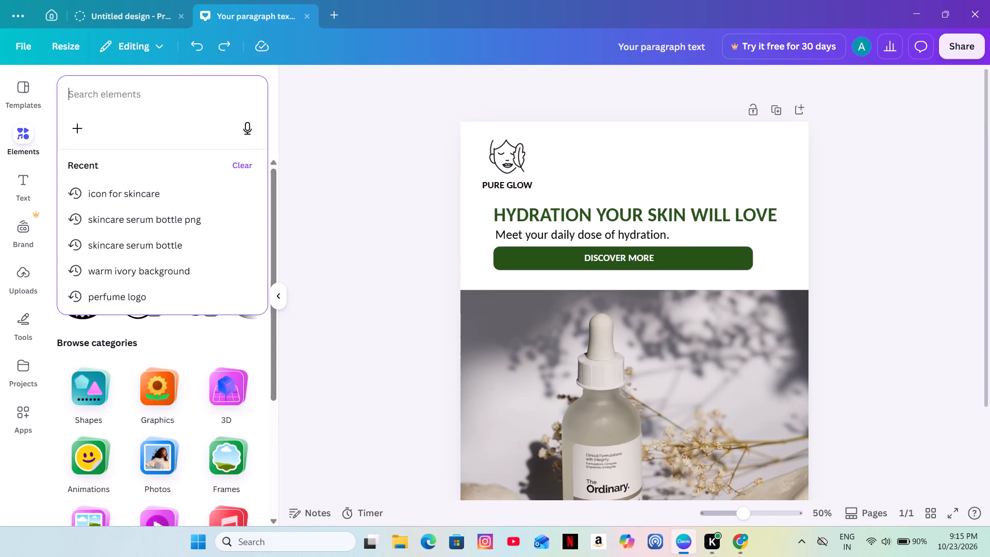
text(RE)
click(112, 201)
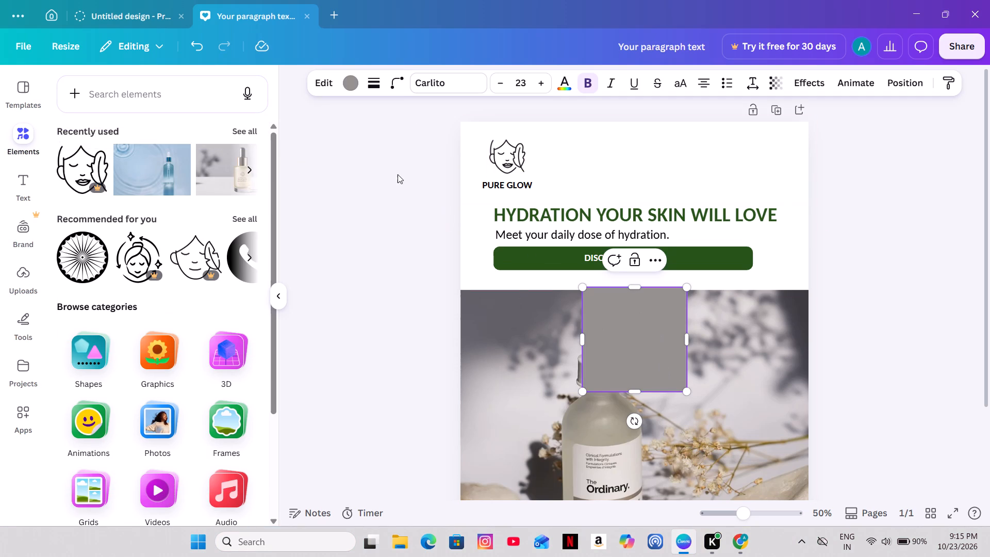
Move the grey square to the page's top-left corner and stretch it across the full header area above the product photo.
click(398, 174)
drag(617, 333, 534, 157)
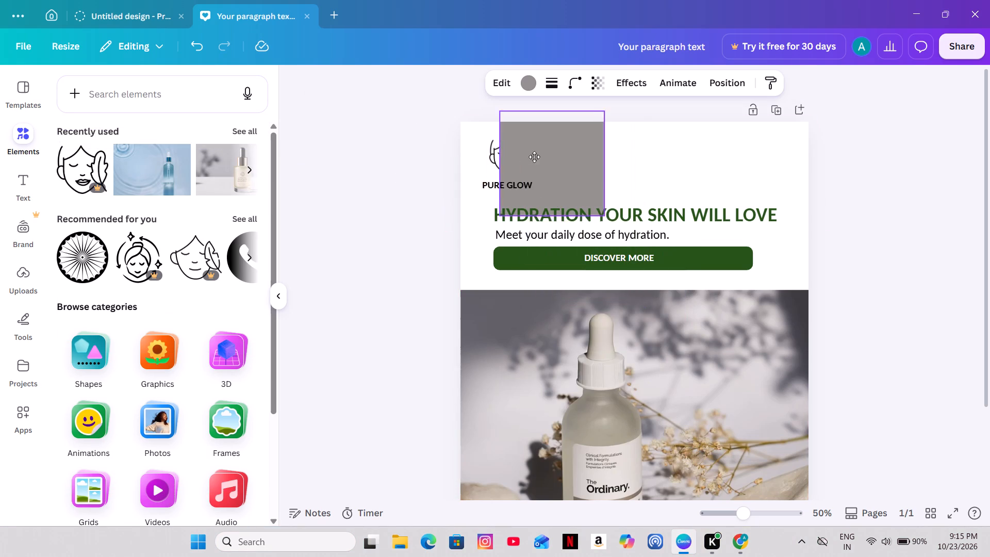
drag(534, 157, 492, 168)
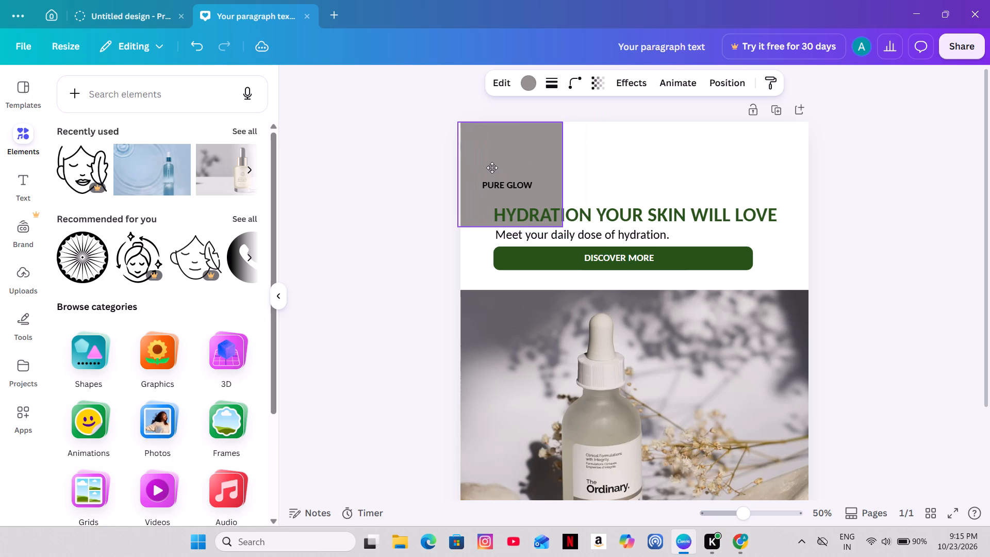
drag(492, 168, 489, 166)
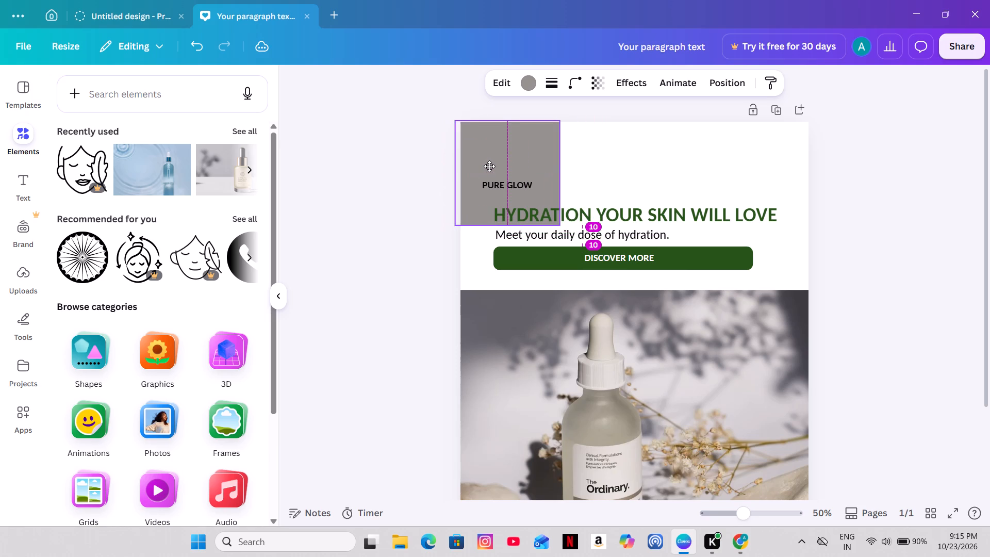
drag(489, 166, 491, 166)
drag(507, 224, 515, 287)
drag(556, 204, 743, 224)
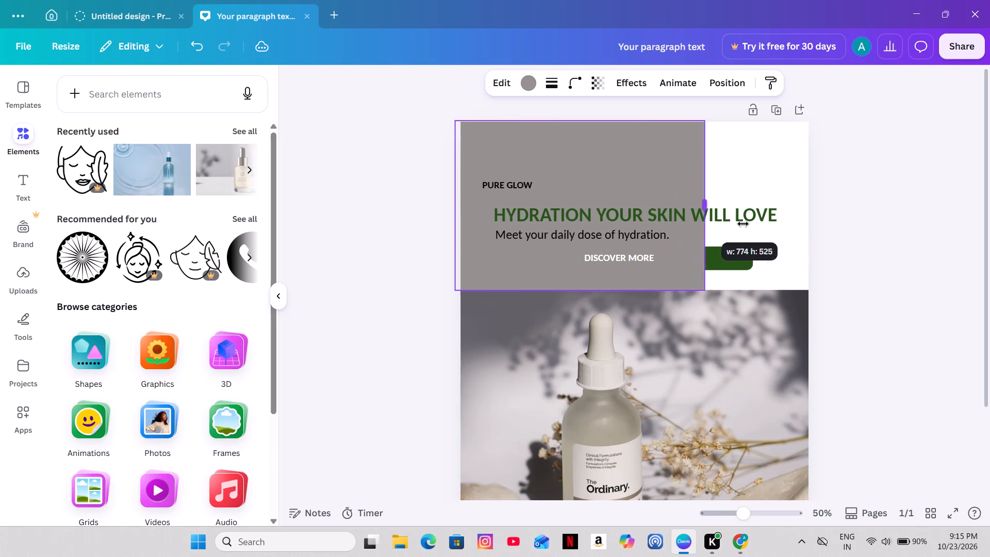
drag(743, 224, 803, 227)
click(894, 256)
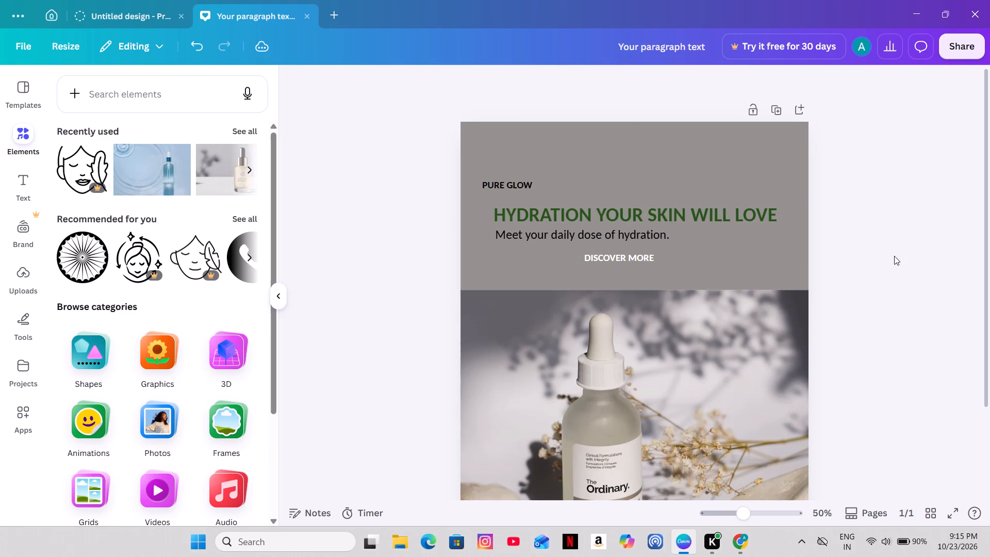
scroll(730, 245, down, 7)
scroll(722, 198, up, 3)
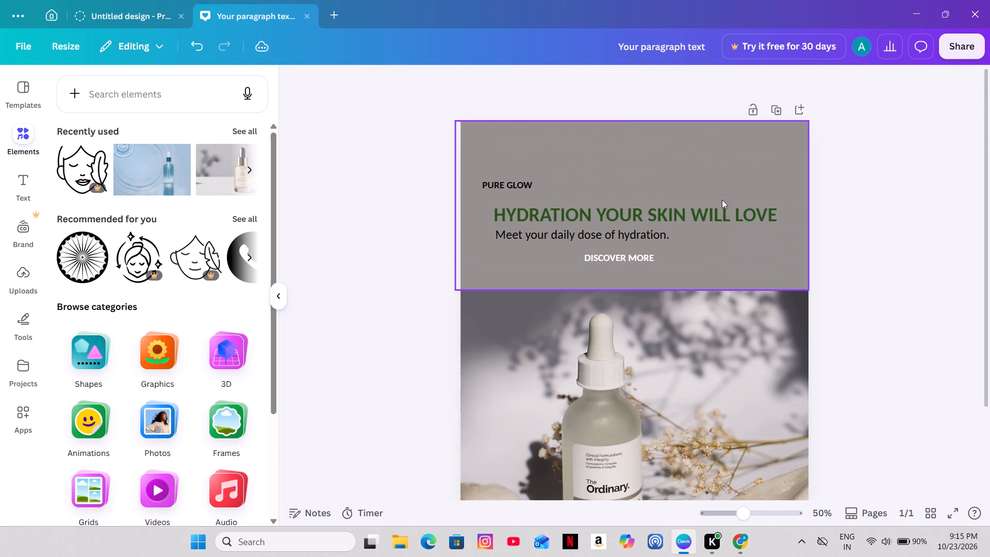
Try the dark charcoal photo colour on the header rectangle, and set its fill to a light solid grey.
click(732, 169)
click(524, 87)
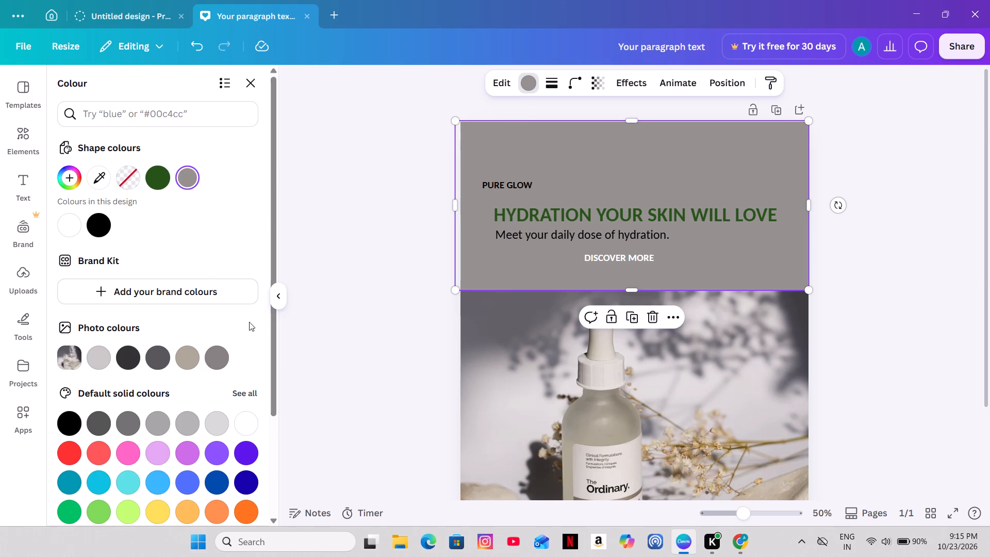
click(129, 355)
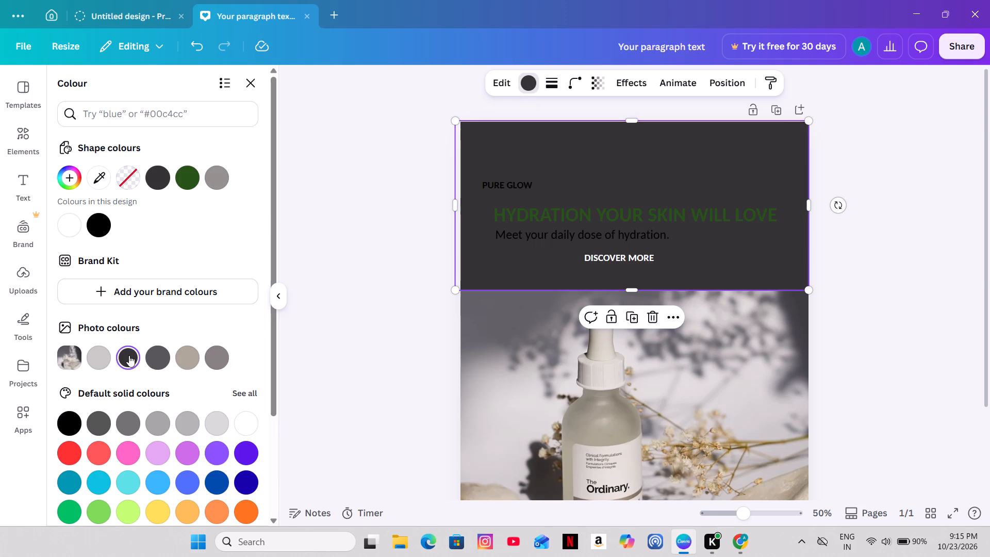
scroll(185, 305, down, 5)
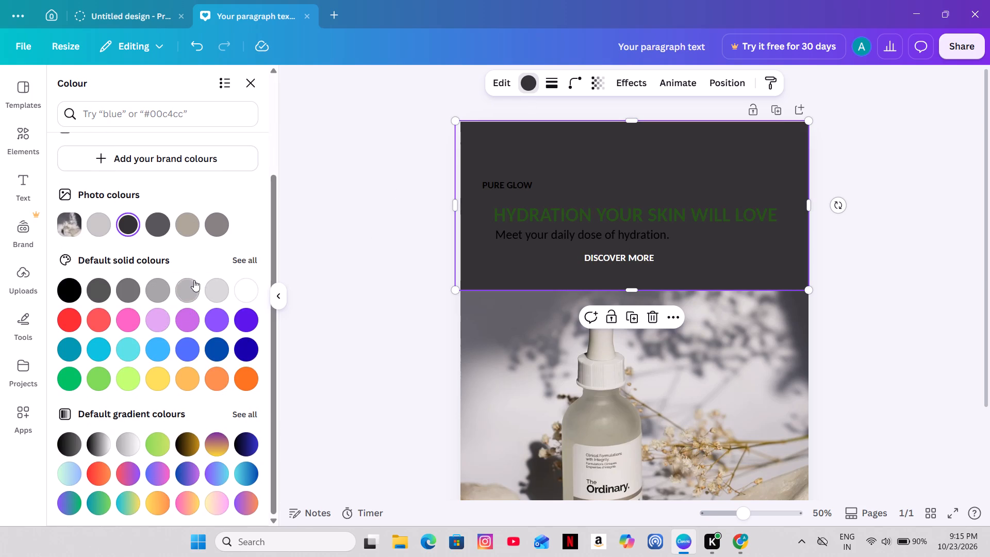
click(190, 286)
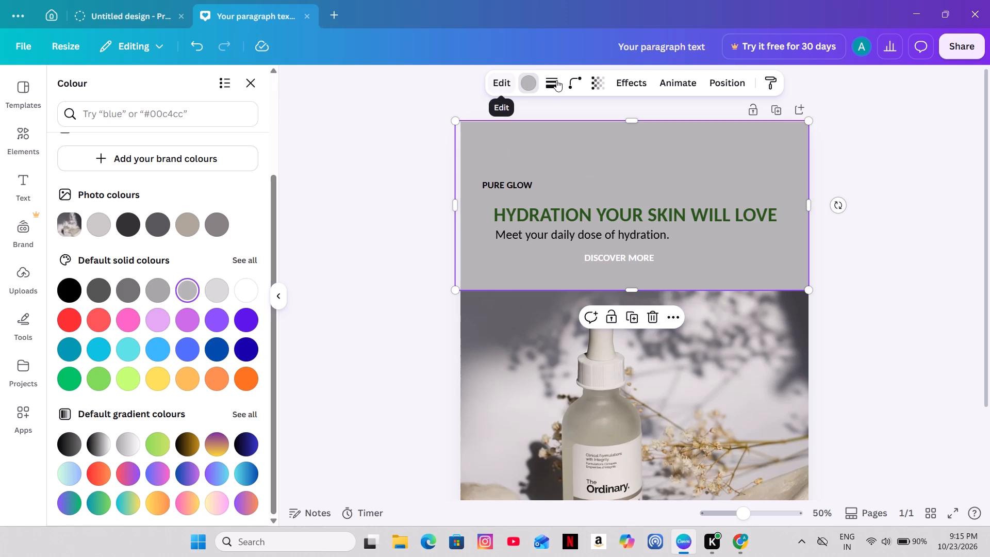
Reorder the layers so the face logo sits above the header rectangle, between DISCOVER MORE and the Meet your daily dose text.
click(727, 82)
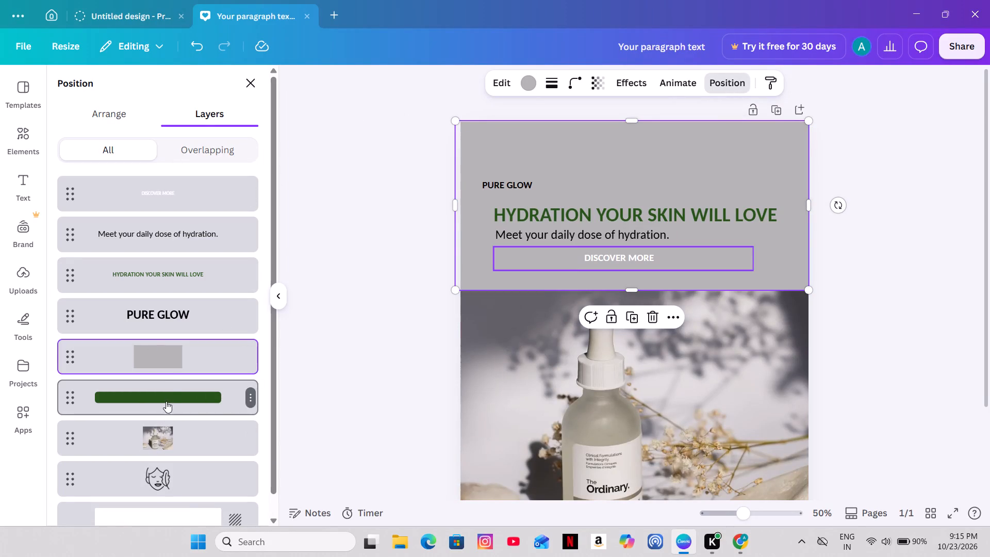
drag(164, 473, 213, 203)
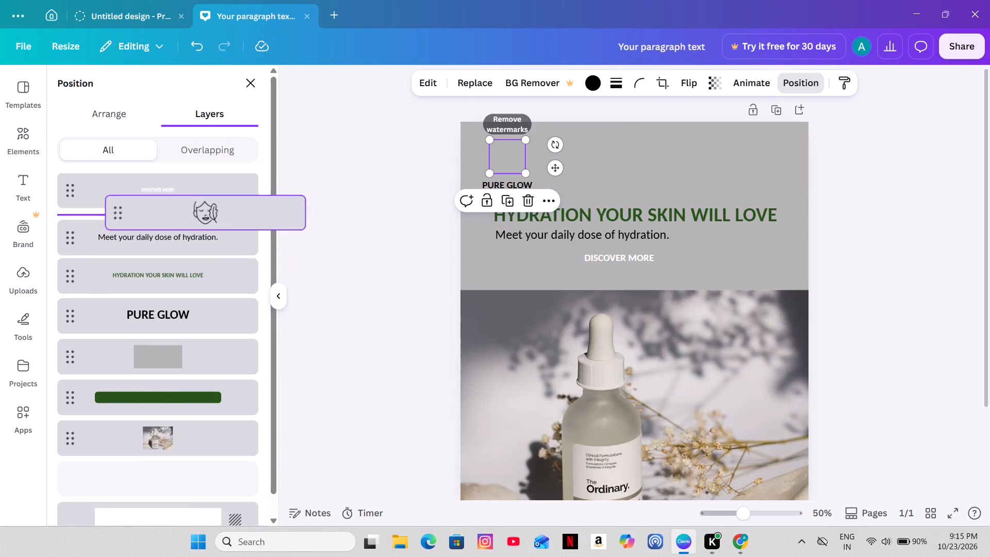
drag(213, 203, 163, 163)
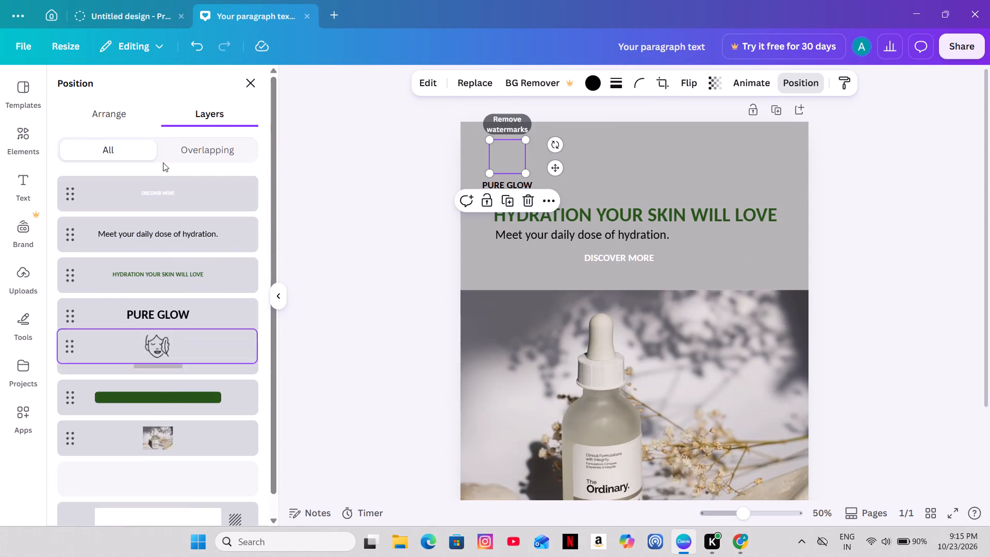
drag(130, 480, 219, 247)
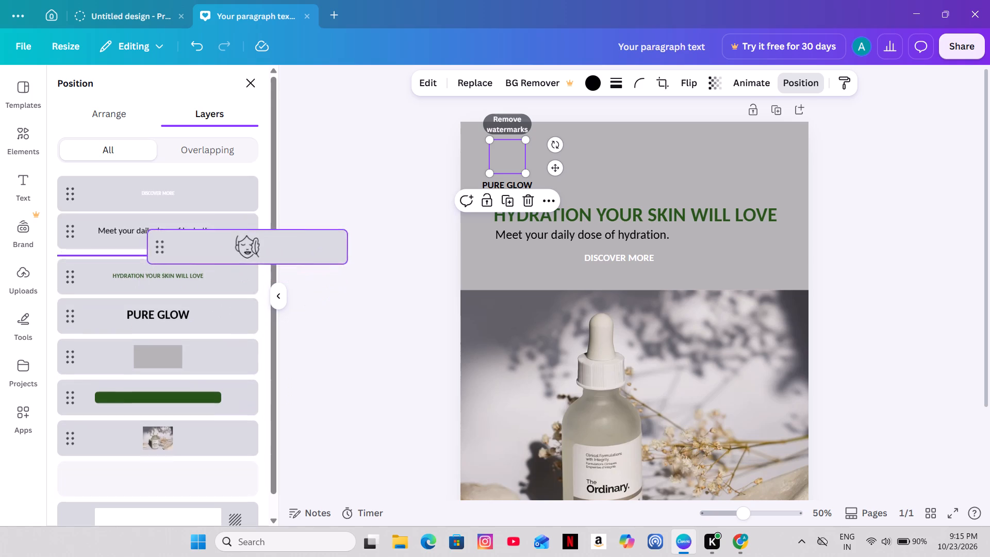
drag(219, 247, 130, 223)
click(402, 254)
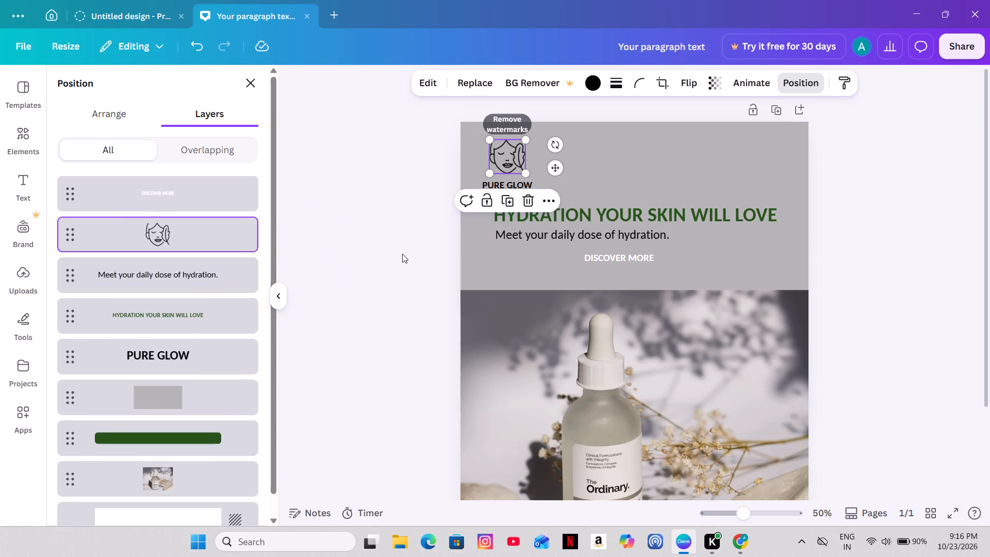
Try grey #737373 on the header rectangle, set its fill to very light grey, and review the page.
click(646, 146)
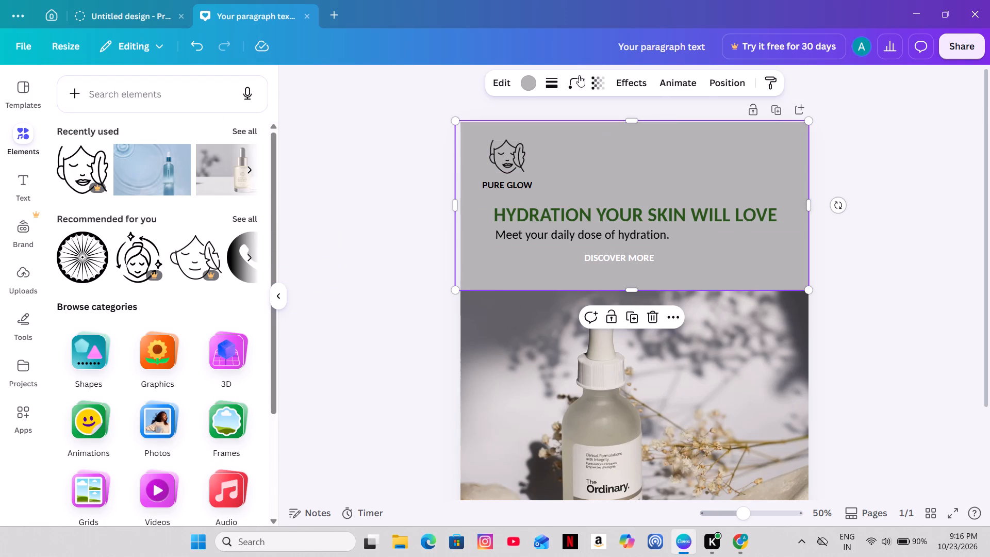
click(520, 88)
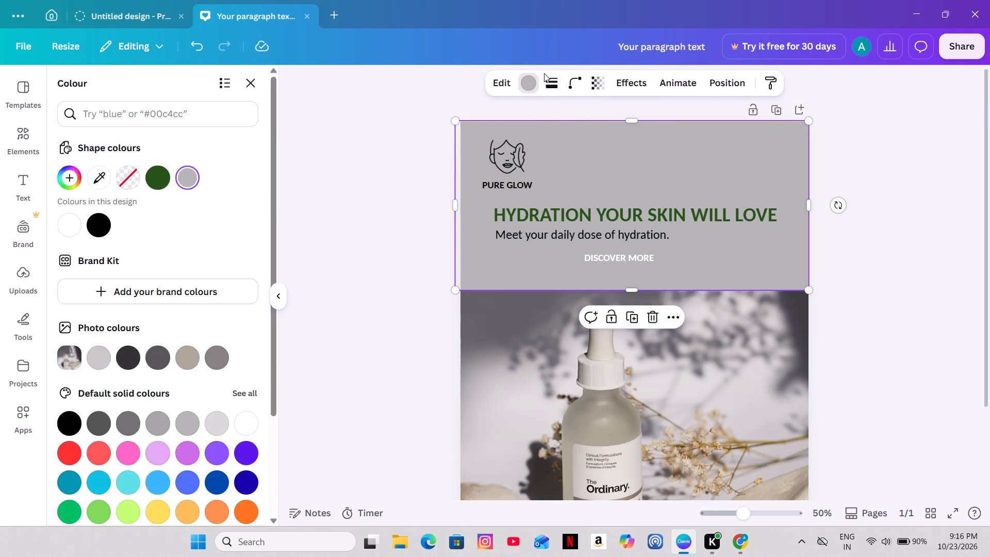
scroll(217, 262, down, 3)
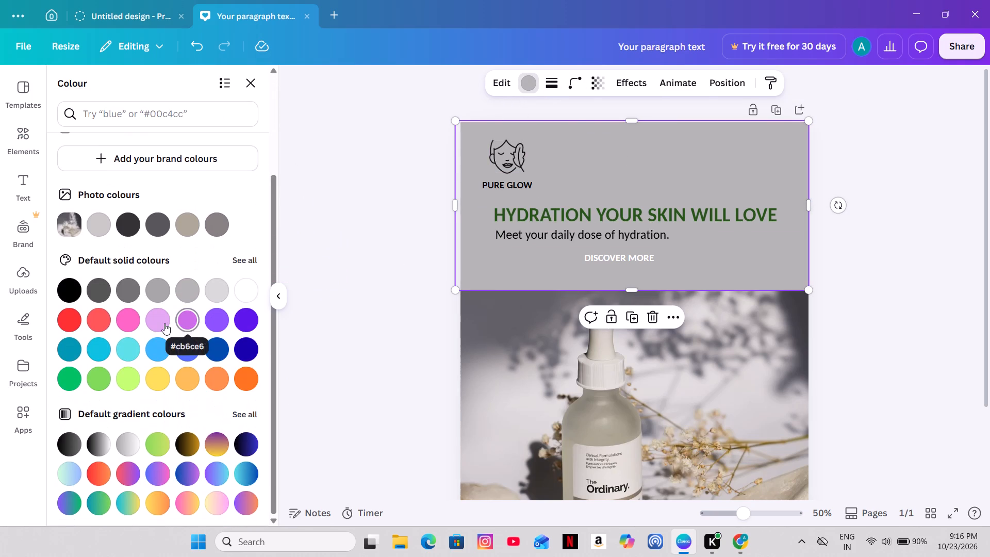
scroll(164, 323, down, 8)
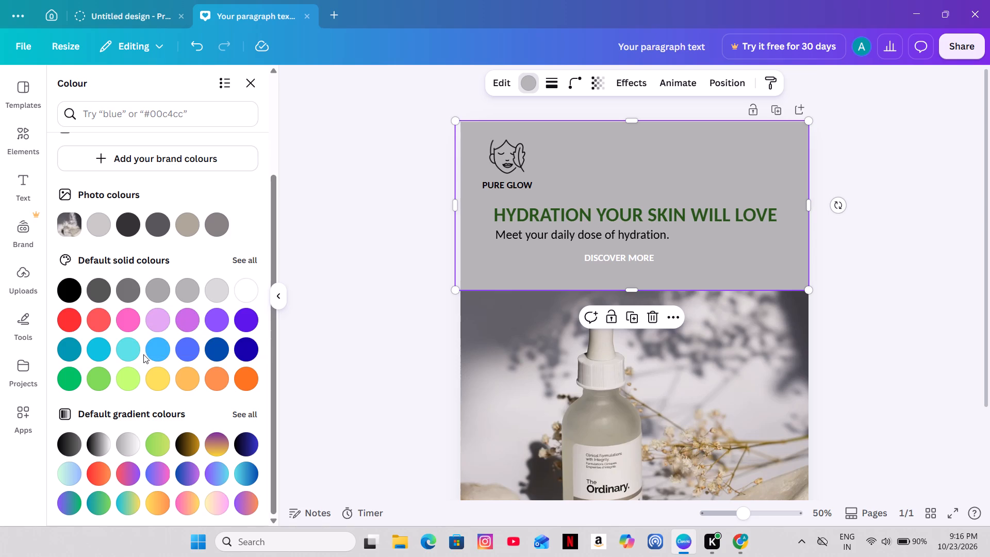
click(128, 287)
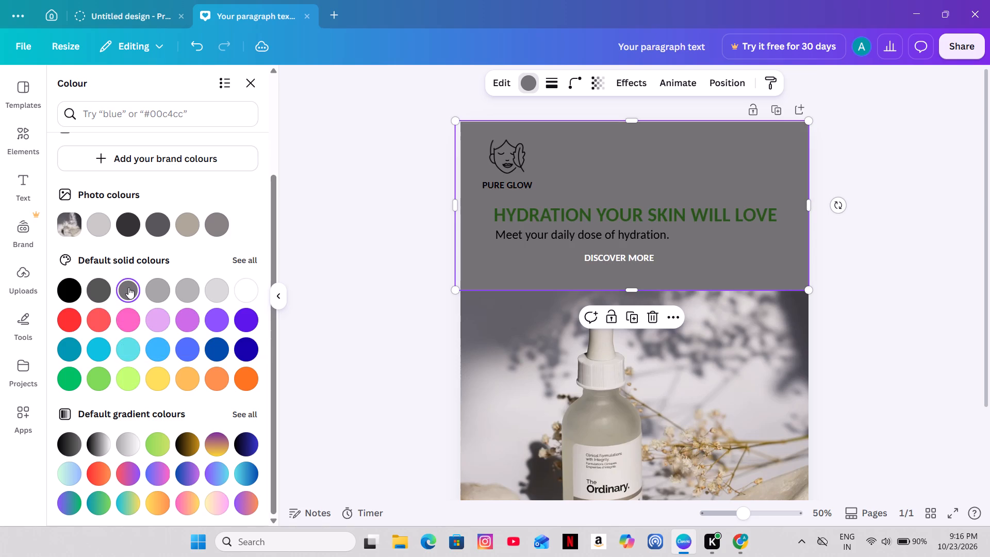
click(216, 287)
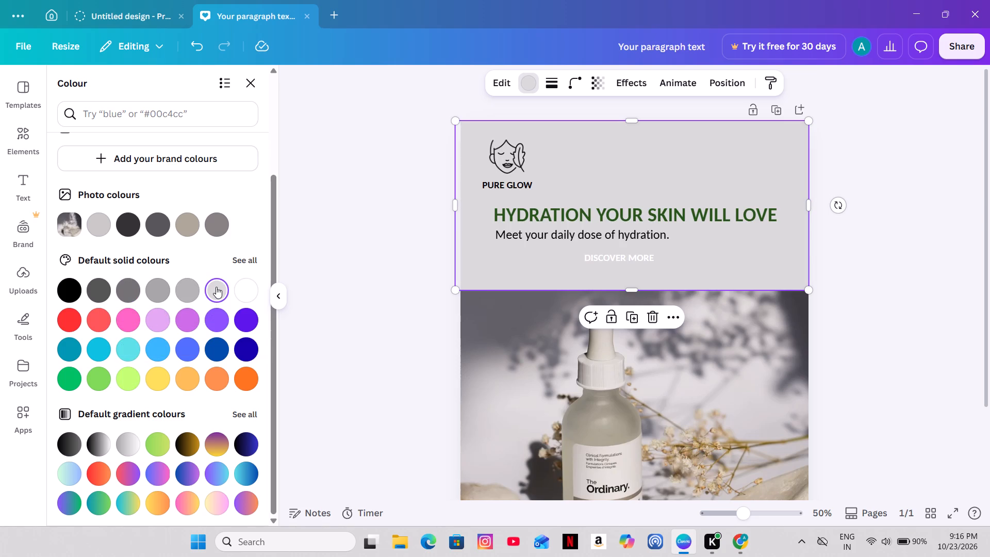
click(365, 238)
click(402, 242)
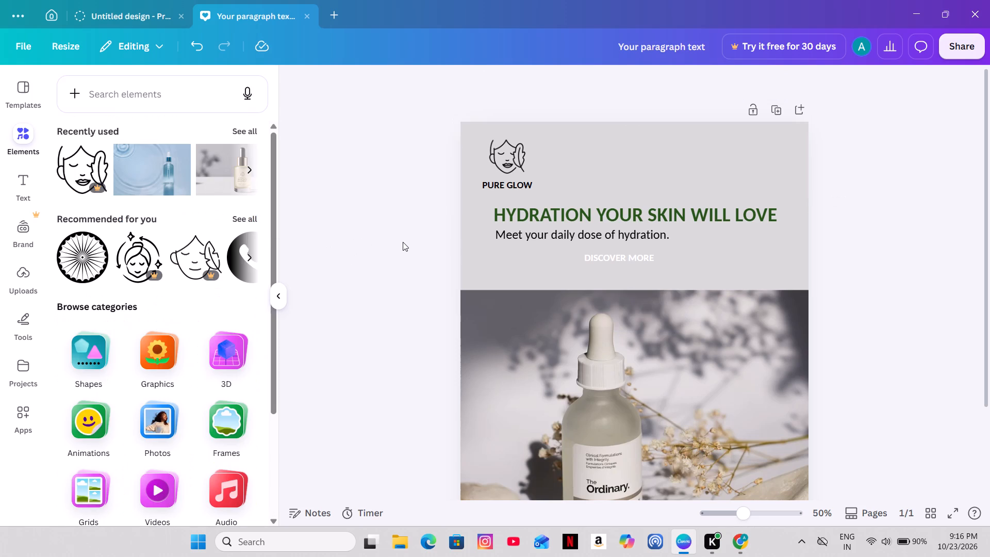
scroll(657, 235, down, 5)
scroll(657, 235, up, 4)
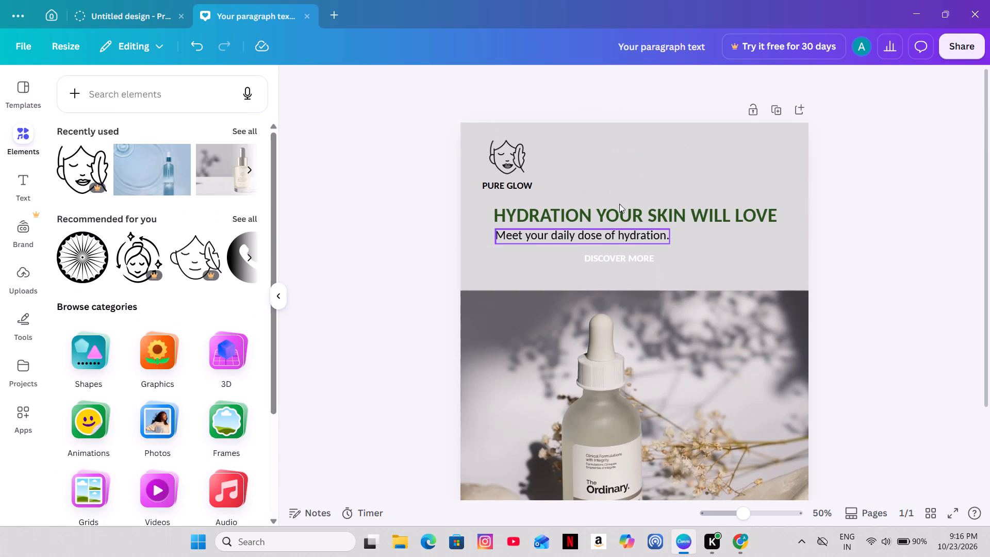
Try the black-to-white gradient on the header rectangle, and set its fill to the light grey-to-white gradient.
click(567, 172)
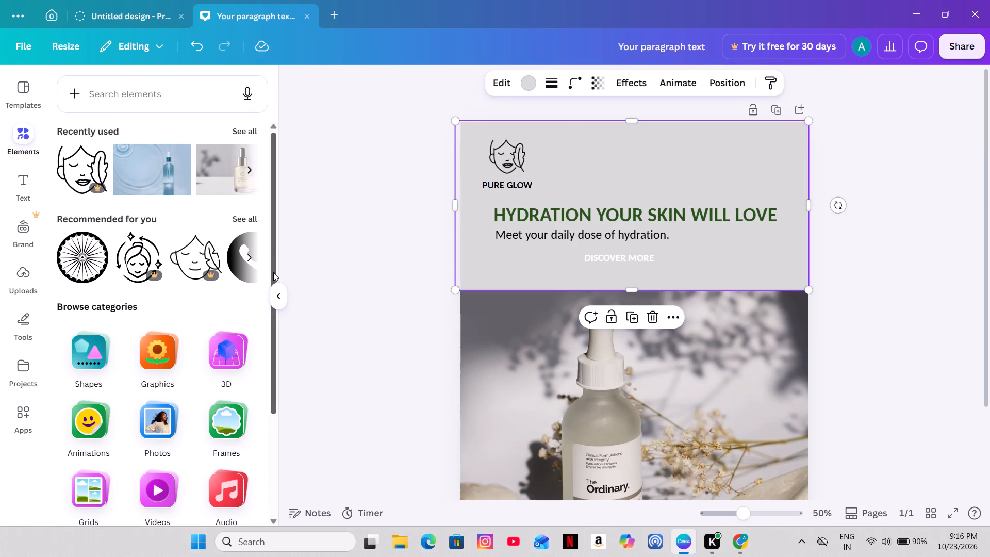
click(532, 83)
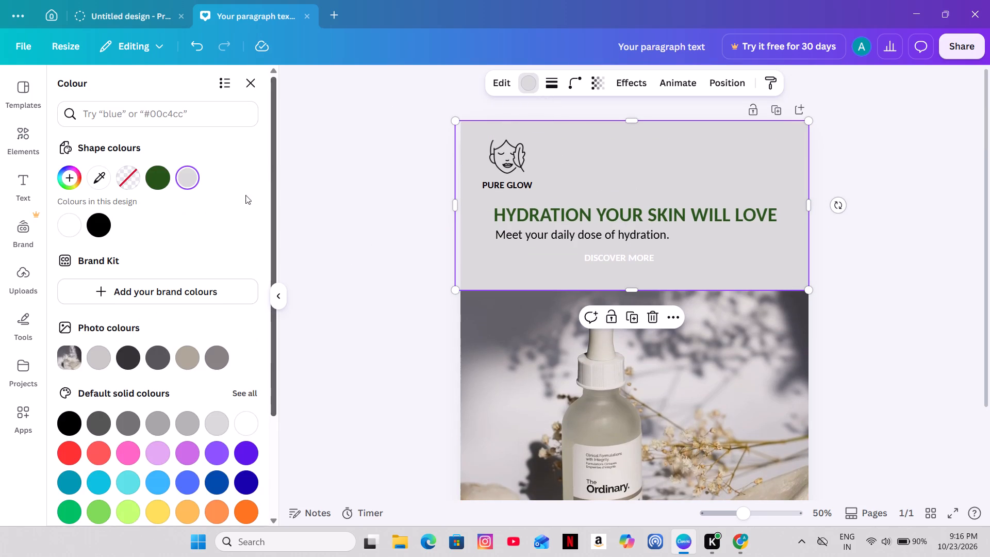
scroll(192, 208, down, 7)
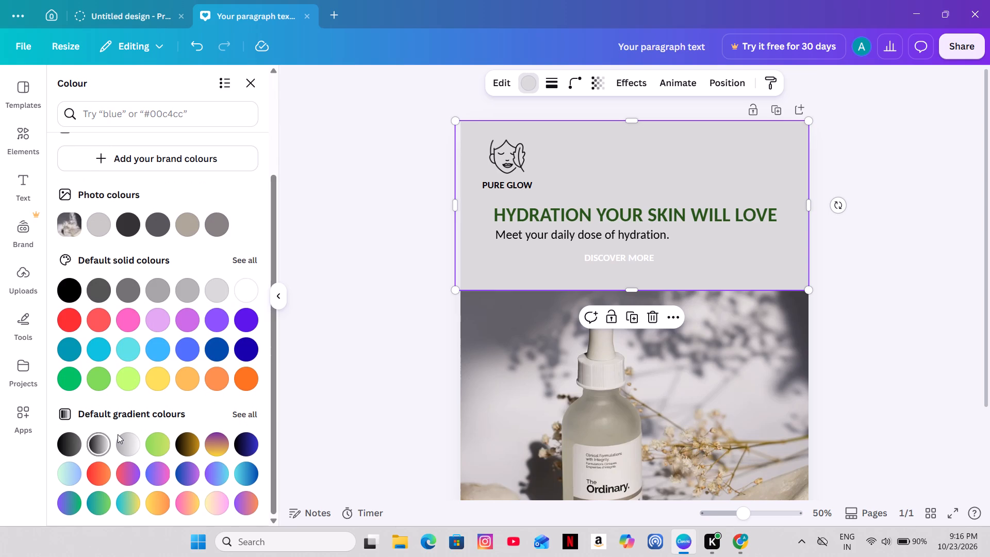
click(133, 451)
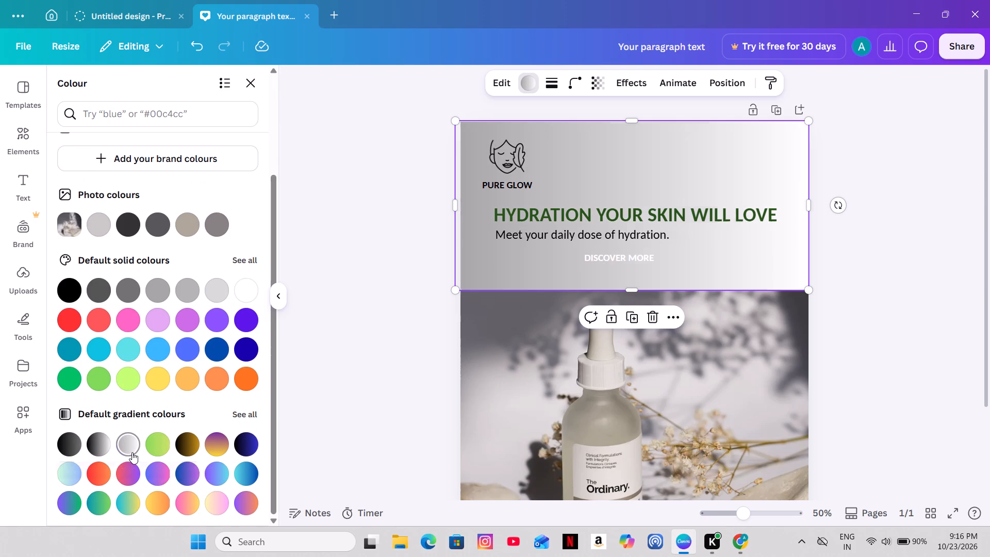
click(94, 441)
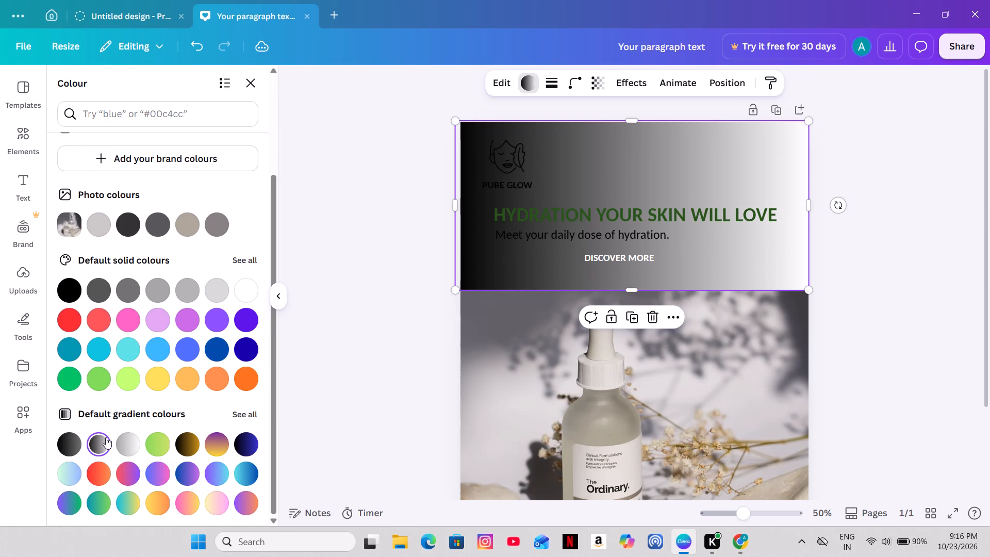
click(123, 441)
click(347, 375)
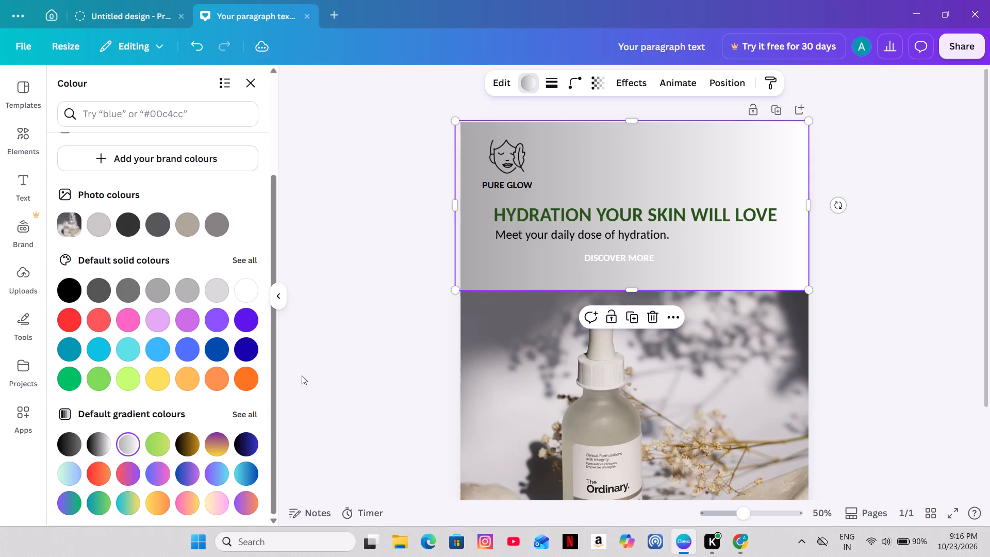
Reorder the layers so the green button bar sits directly beneath the DISCOVER MORE text and above the header rectangle.
click(371, 370)
scroll(476, 324, down, 6)
scroll(476, 324, up, 2)
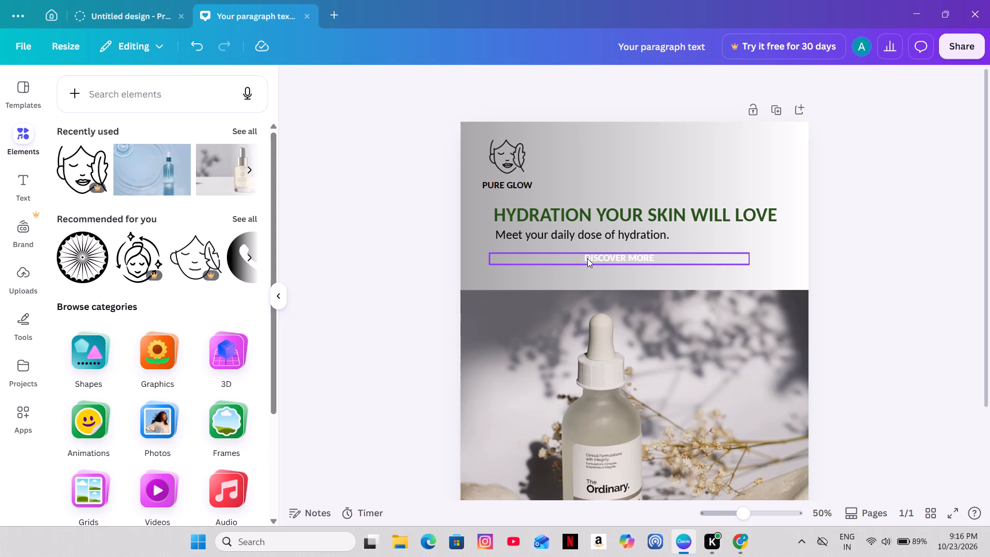
click(621, 242)
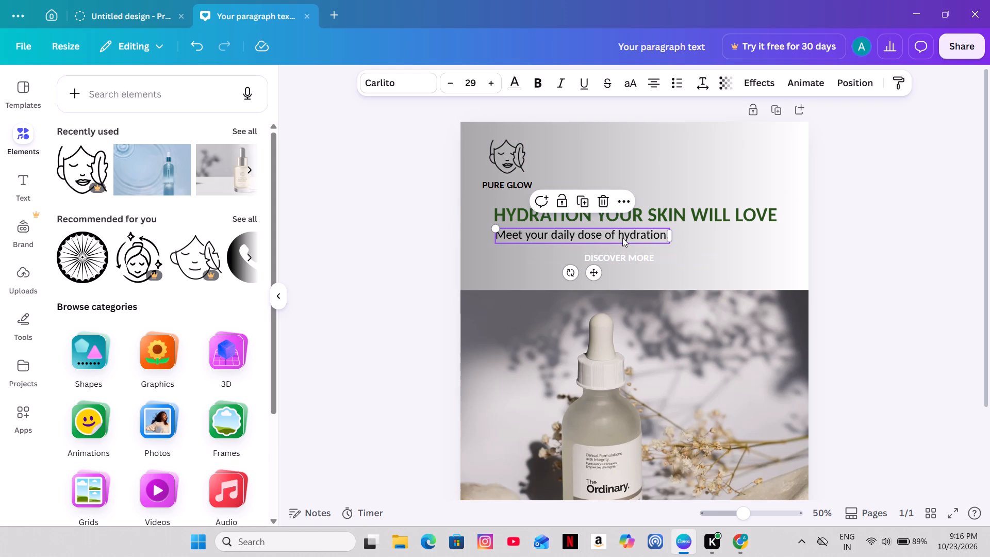
click(872, 85)
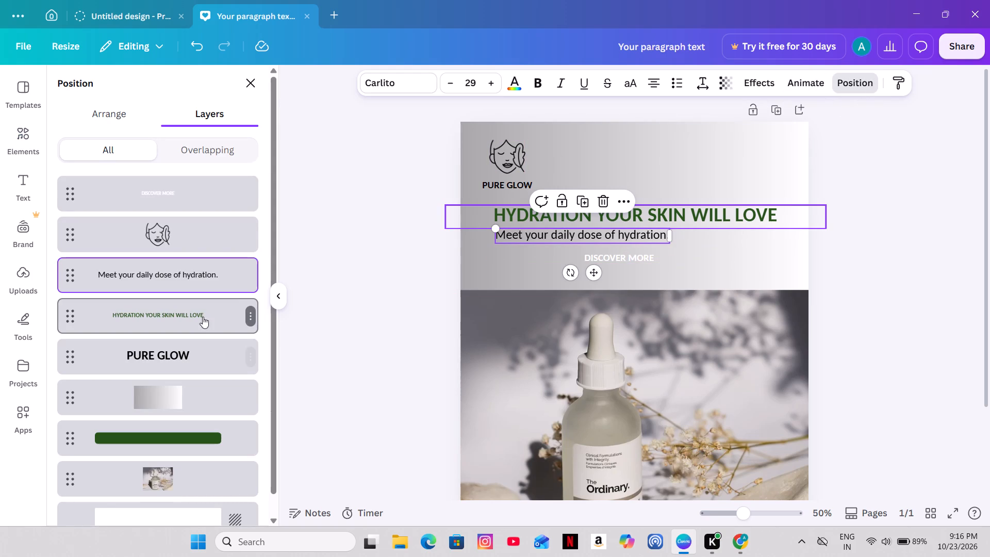
scroll(197, 326, down, 3)
drag(183, 410, 187, 278)
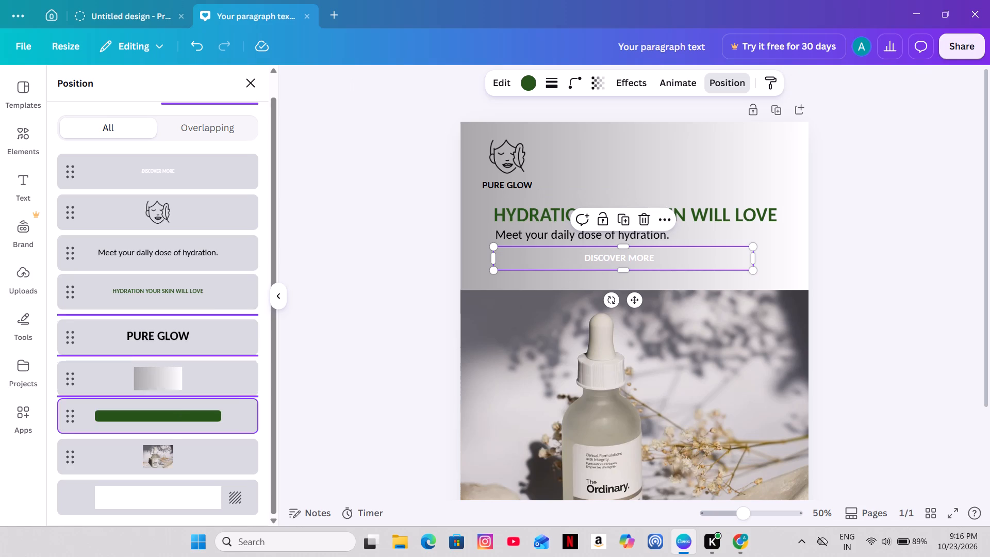
drag(187, 278, 187, 197)
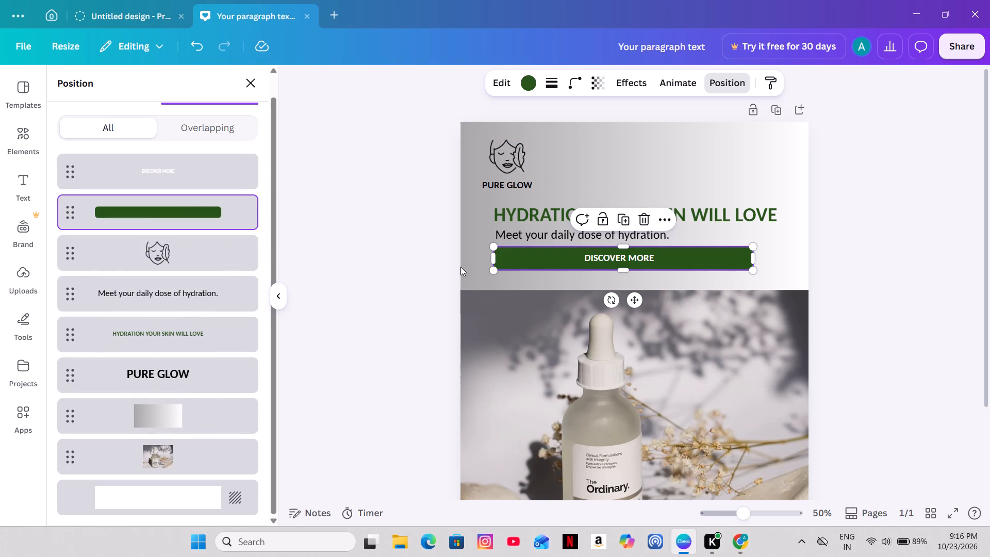
click(424, 254)
click(424, 254)
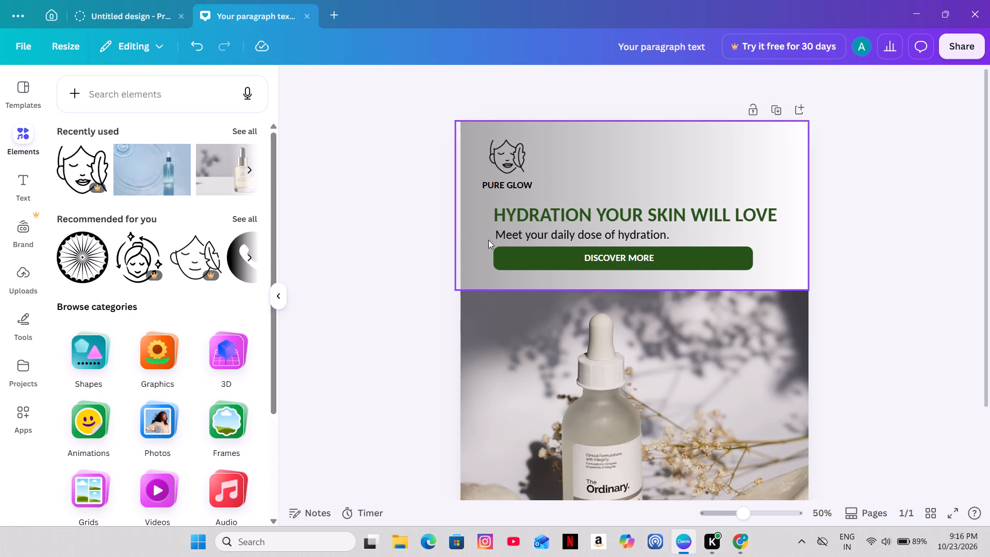
Review the whole page, checking the gradient header, the DISCOVER MORE button and the product photo together.
click(414, 244)
scroll(567, 246, down, 5)
scroll(567, 246, up, 1)
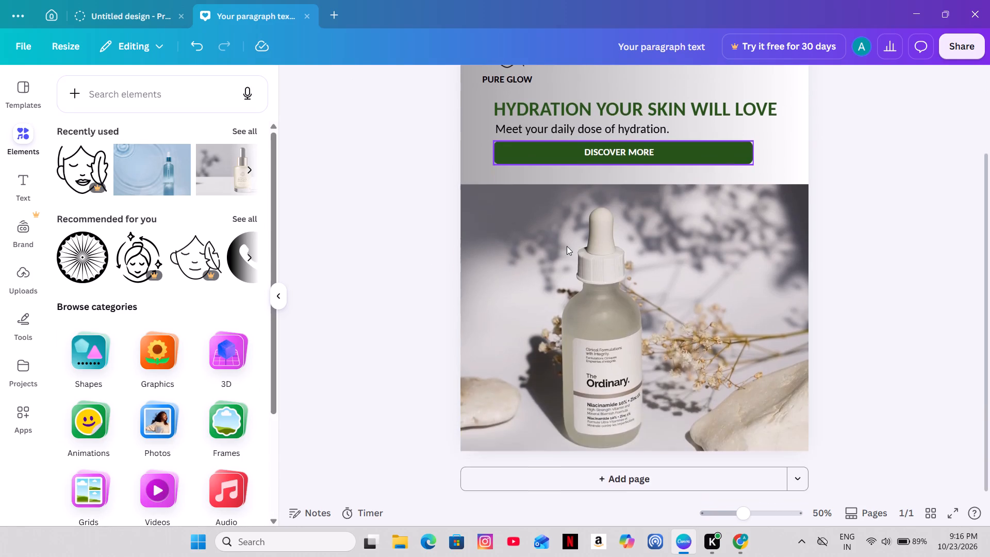
scroll(567, 246, up, 5)
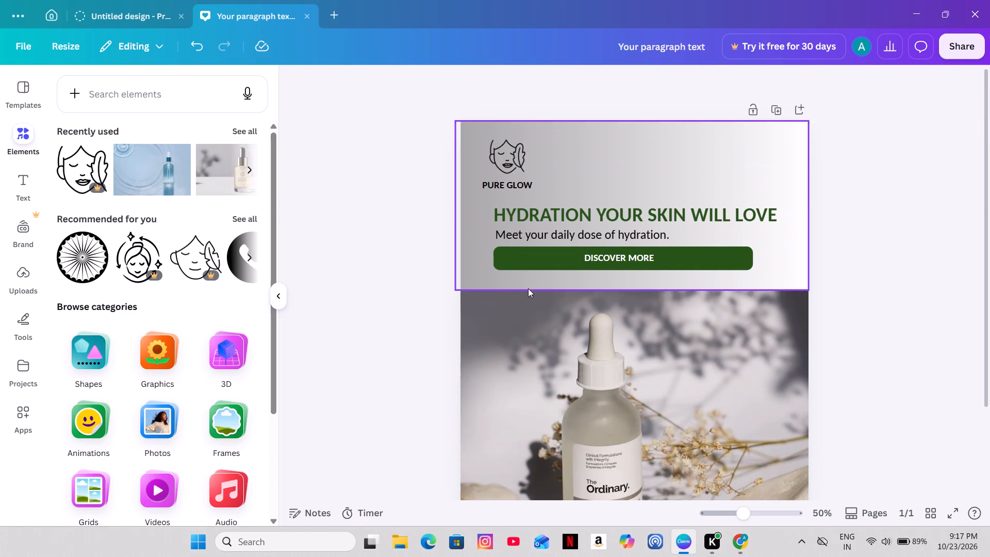
scroll(532, 300, down, 6)
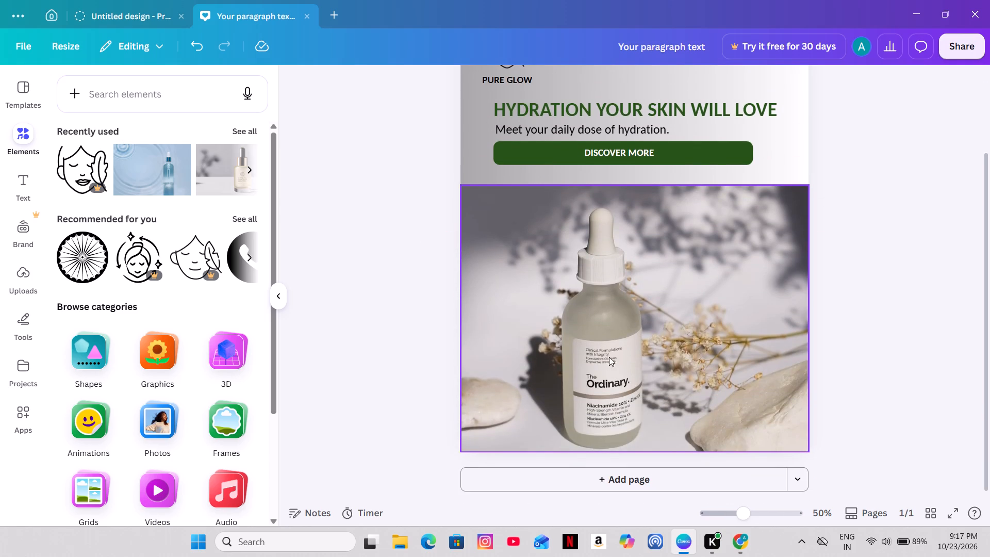
scroll(608, 355, up, 5)
scroll(613, 337, down, 4)
scroll(613, 337, up, 2)
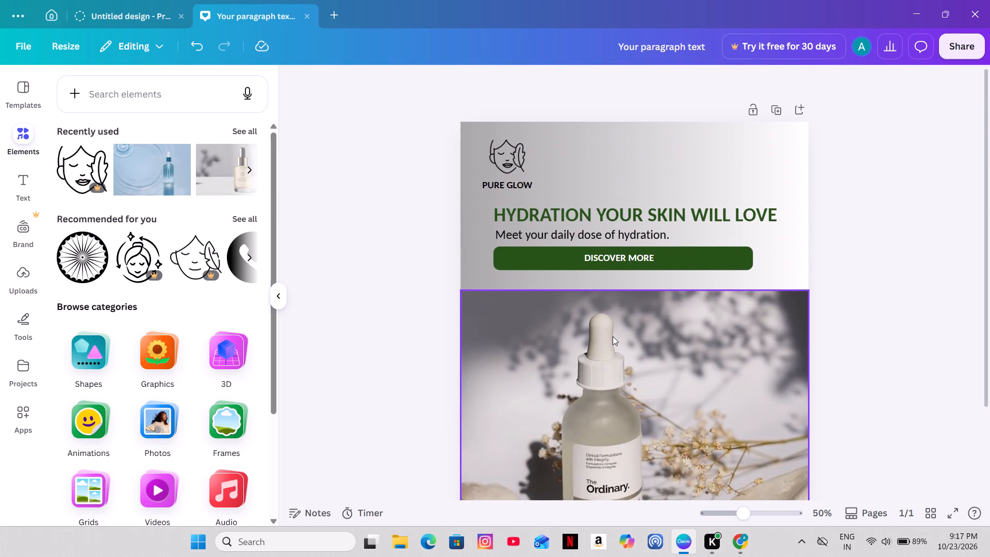
key(ctrl+minus)
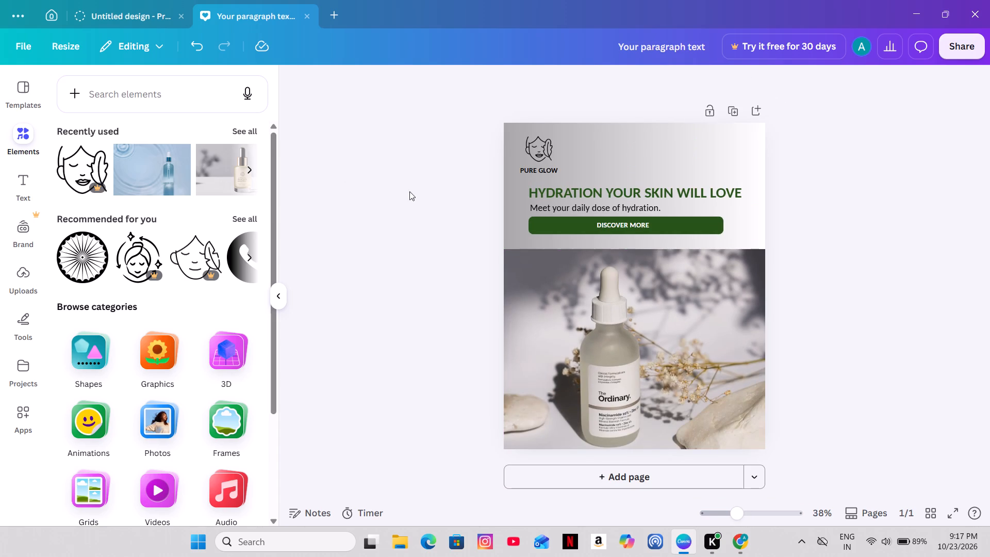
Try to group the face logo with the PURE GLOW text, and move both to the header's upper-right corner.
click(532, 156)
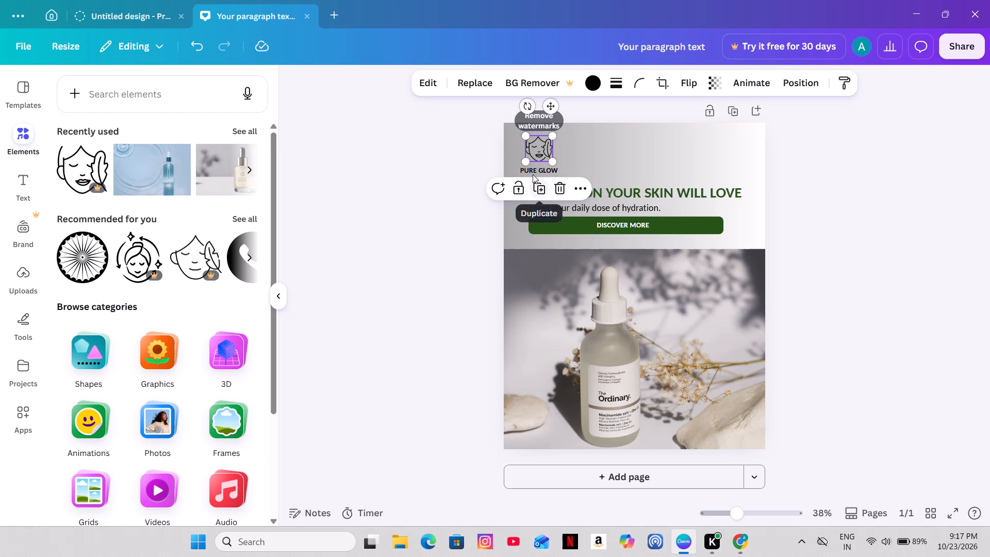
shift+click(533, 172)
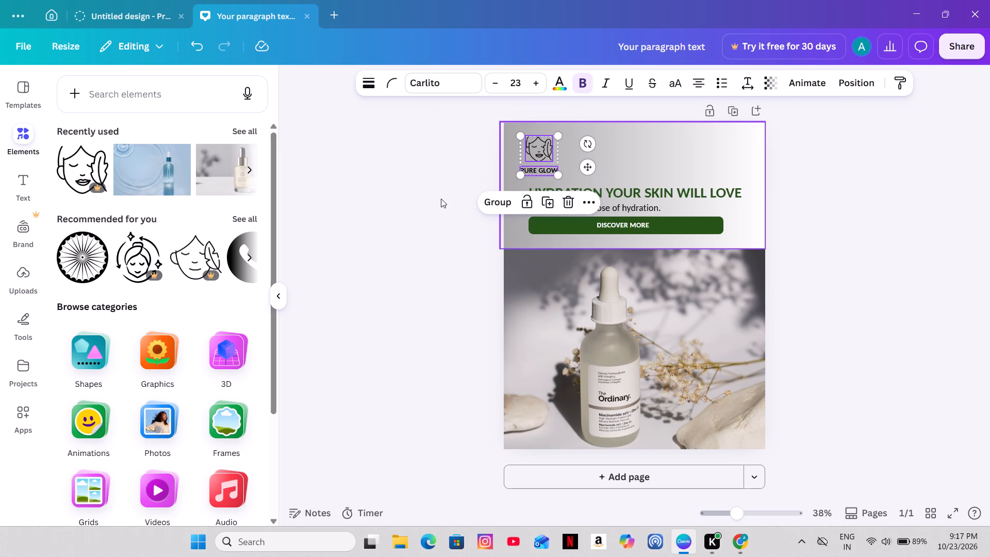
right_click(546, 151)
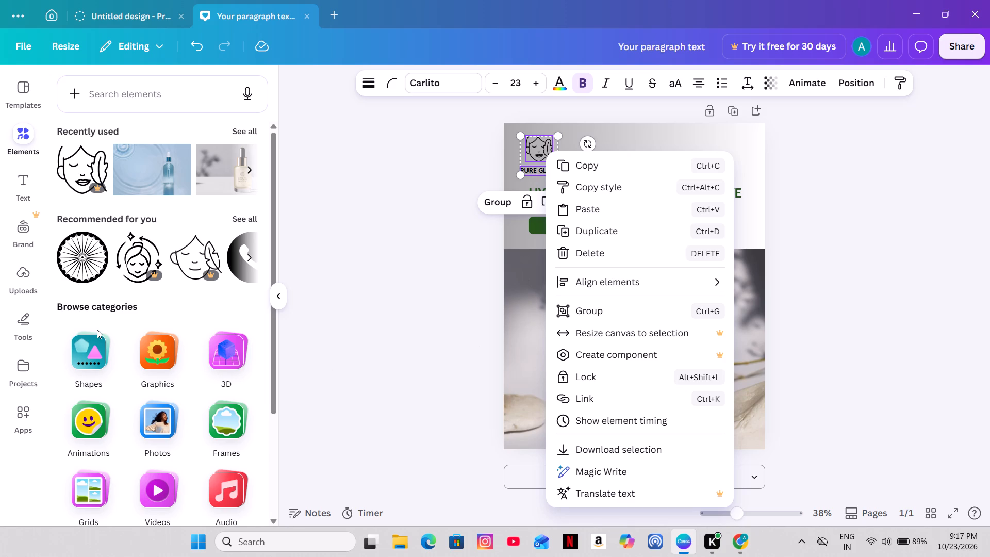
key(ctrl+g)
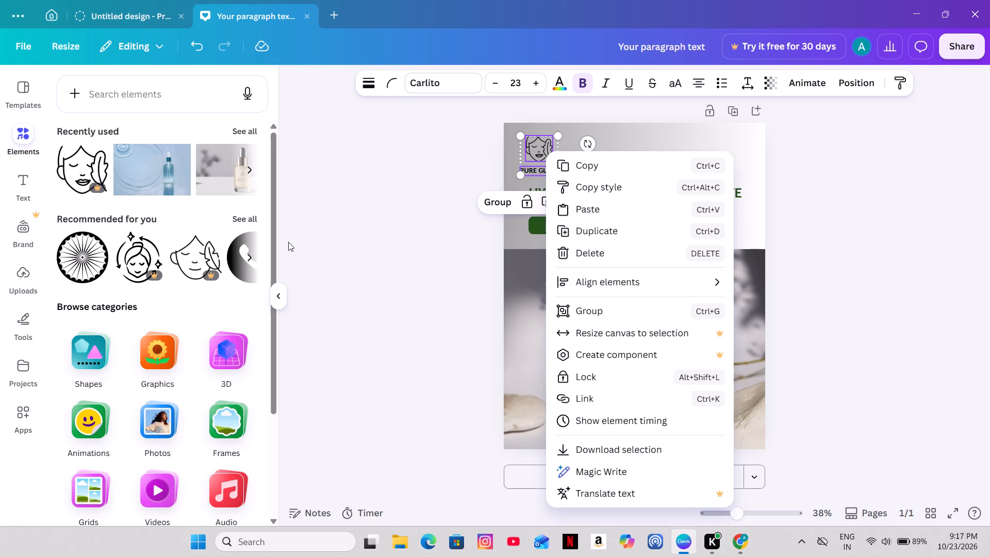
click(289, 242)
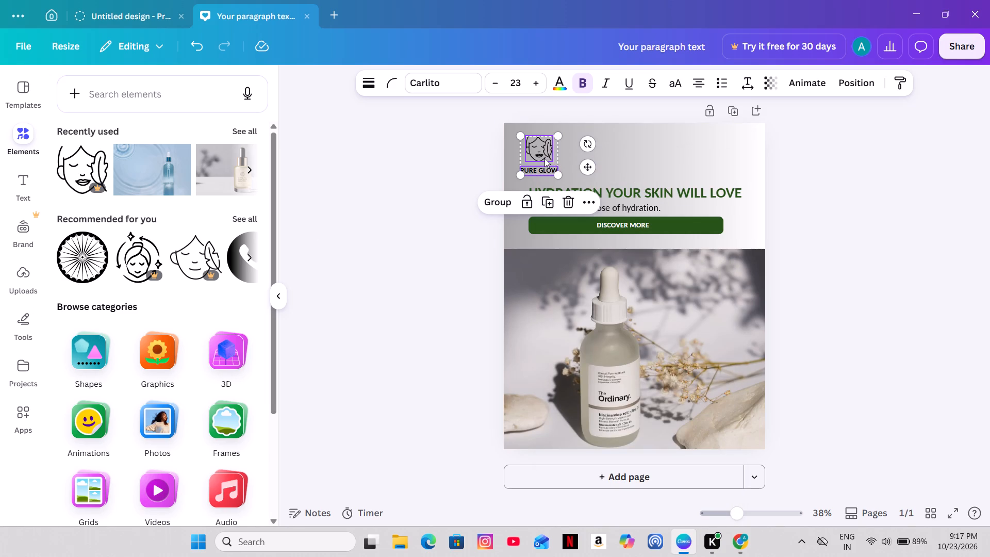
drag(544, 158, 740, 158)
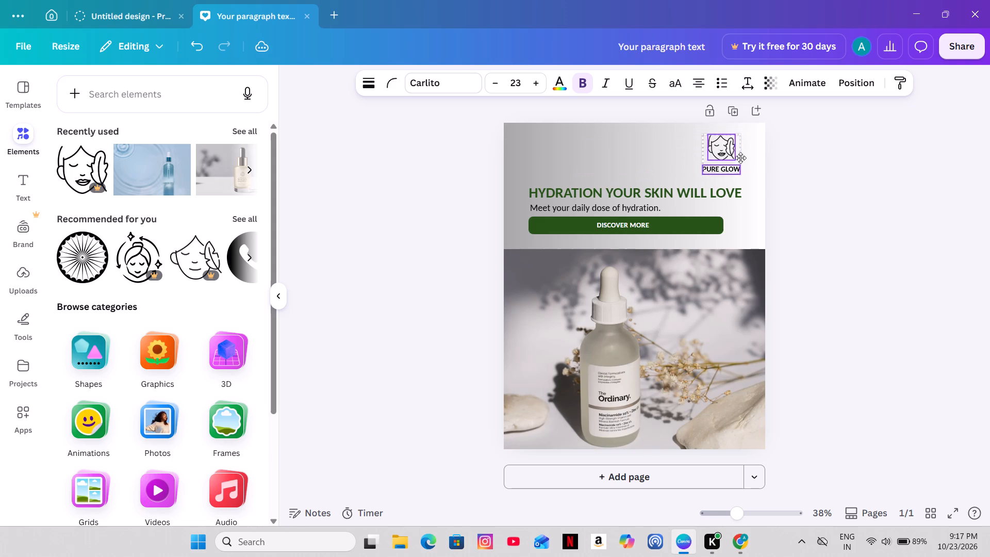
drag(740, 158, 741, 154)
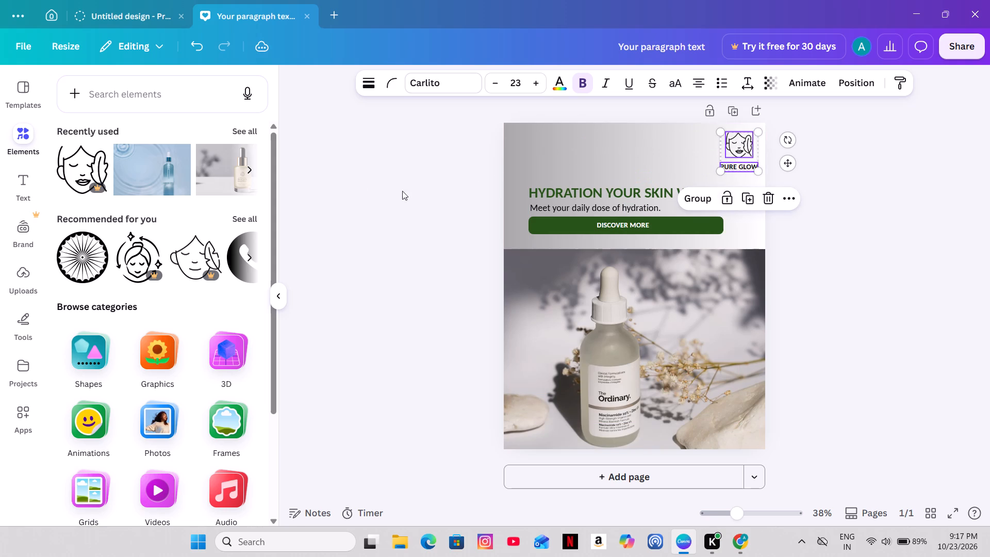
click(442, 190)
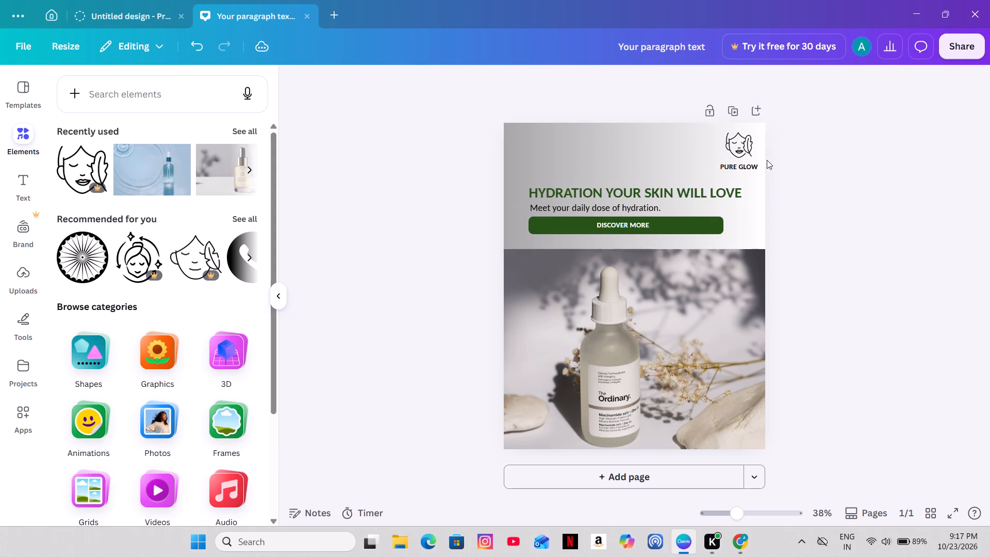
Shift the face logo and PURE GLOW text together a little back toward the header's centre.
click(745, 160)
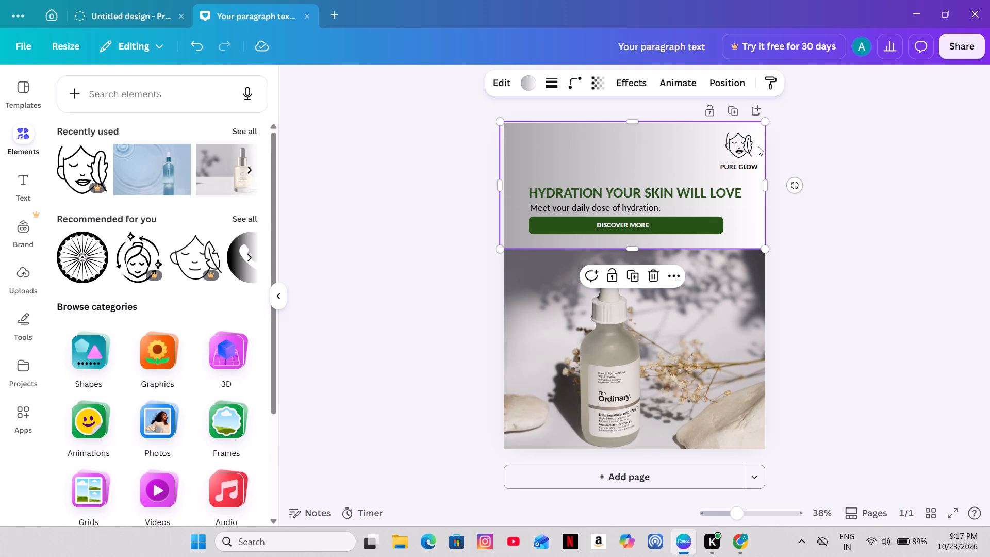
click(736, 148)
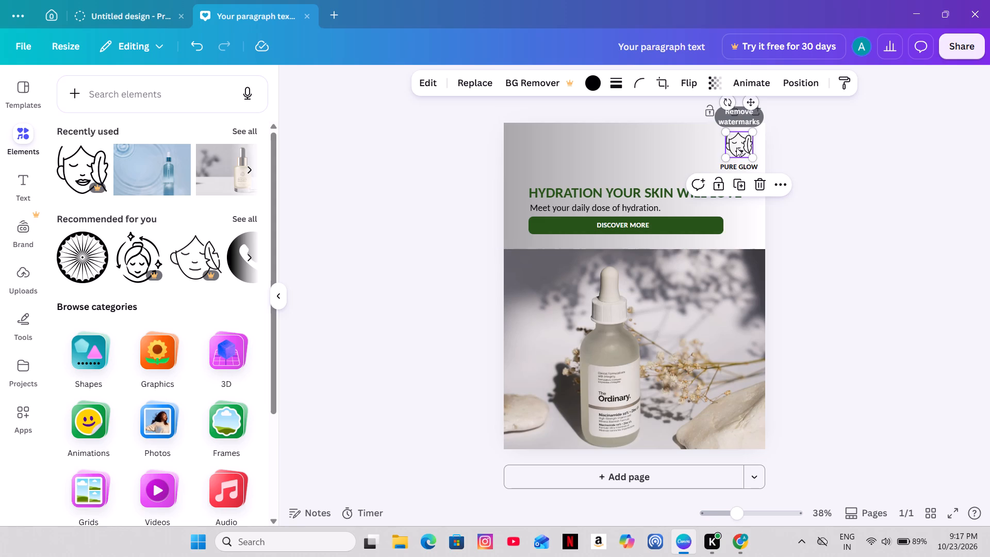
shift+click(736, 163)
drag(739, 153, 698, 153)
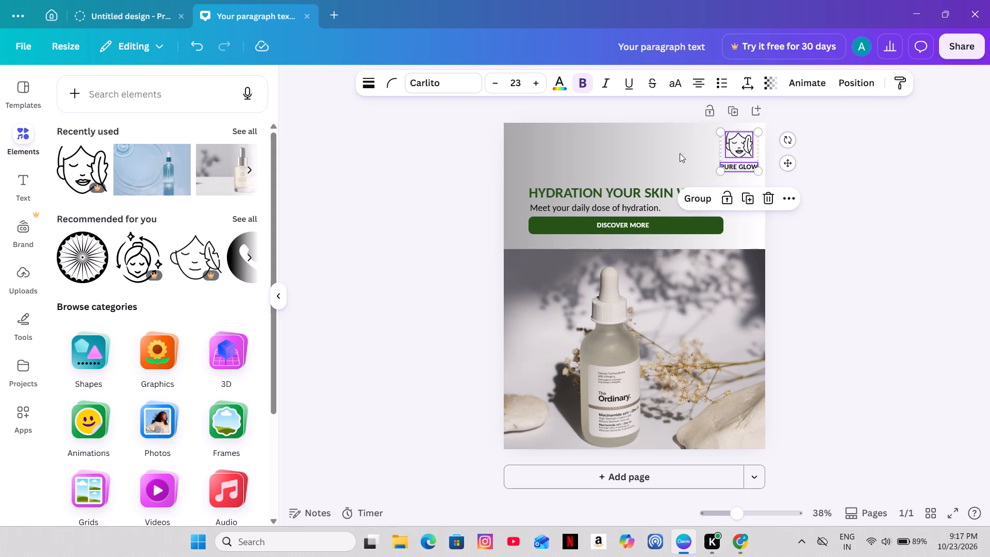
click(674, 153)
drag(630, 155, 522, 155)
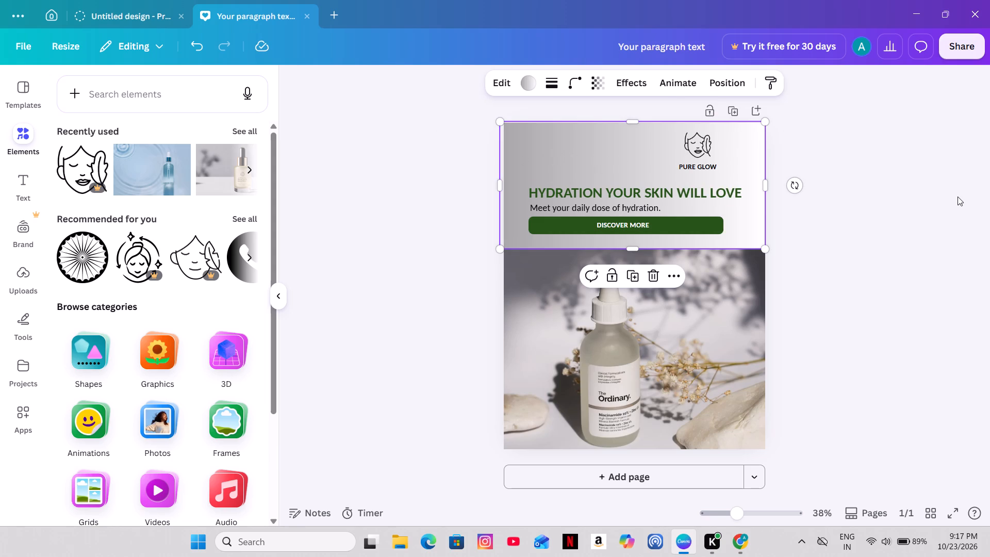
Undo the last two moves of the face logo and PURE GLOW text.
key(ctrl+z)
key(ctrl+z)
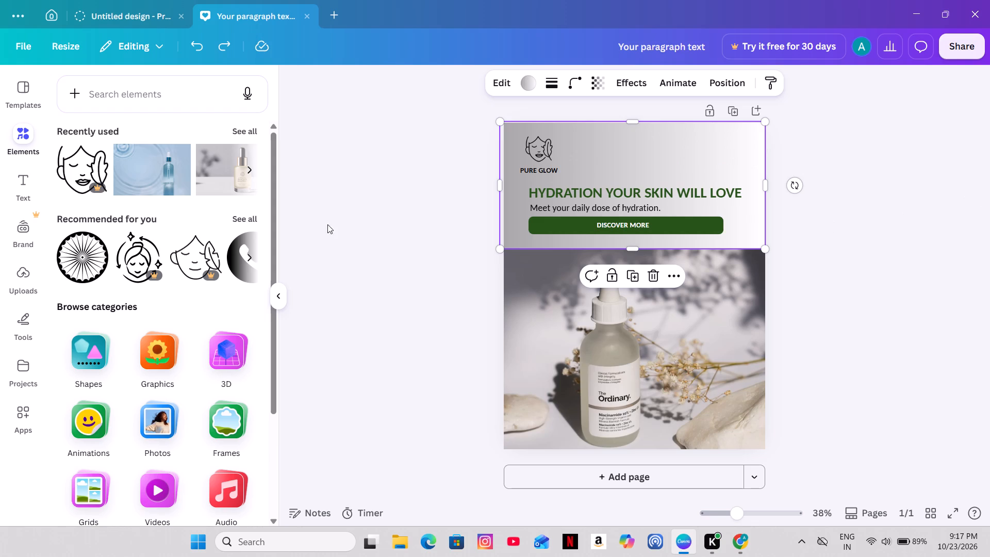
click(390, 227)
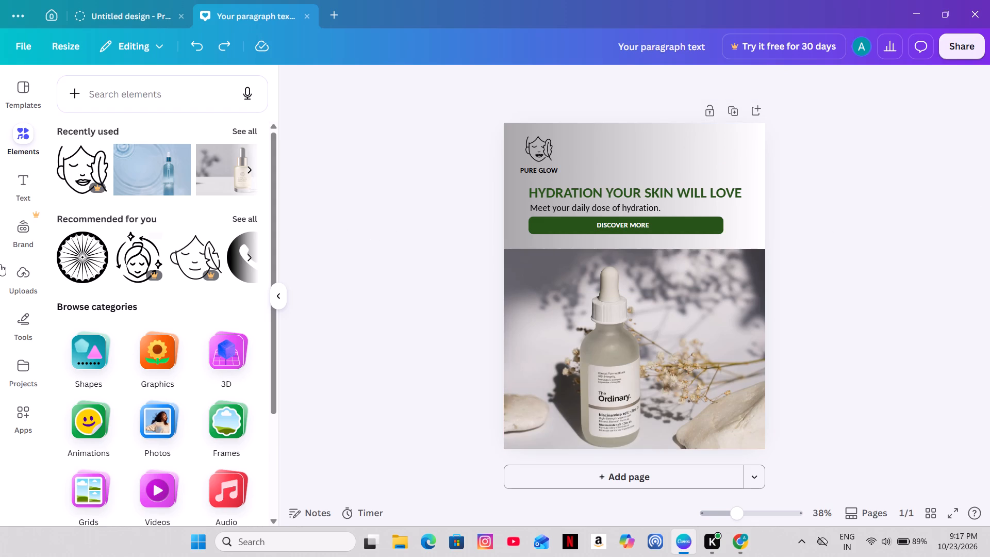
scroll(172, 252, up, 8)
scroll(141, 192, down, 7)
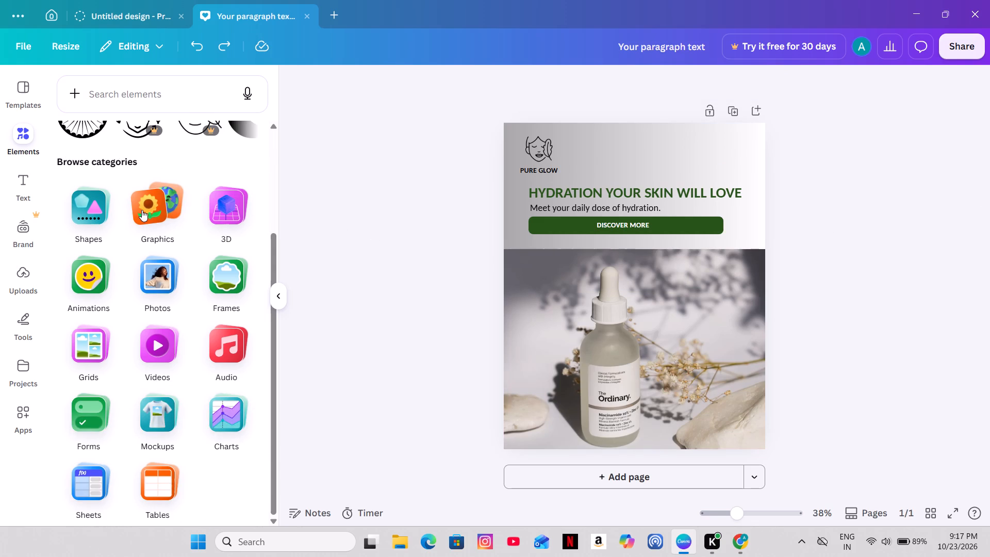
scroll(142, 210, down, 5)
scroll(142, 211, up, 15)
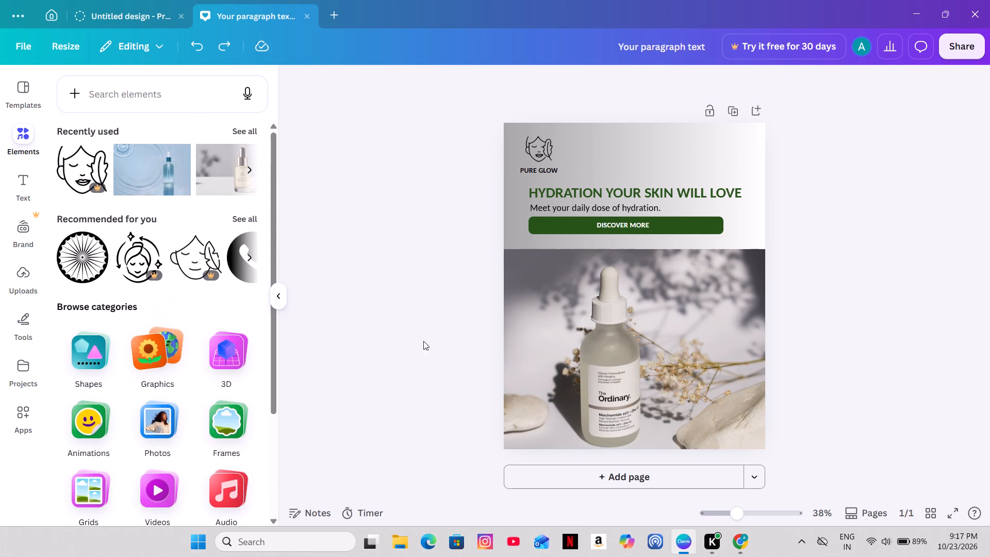